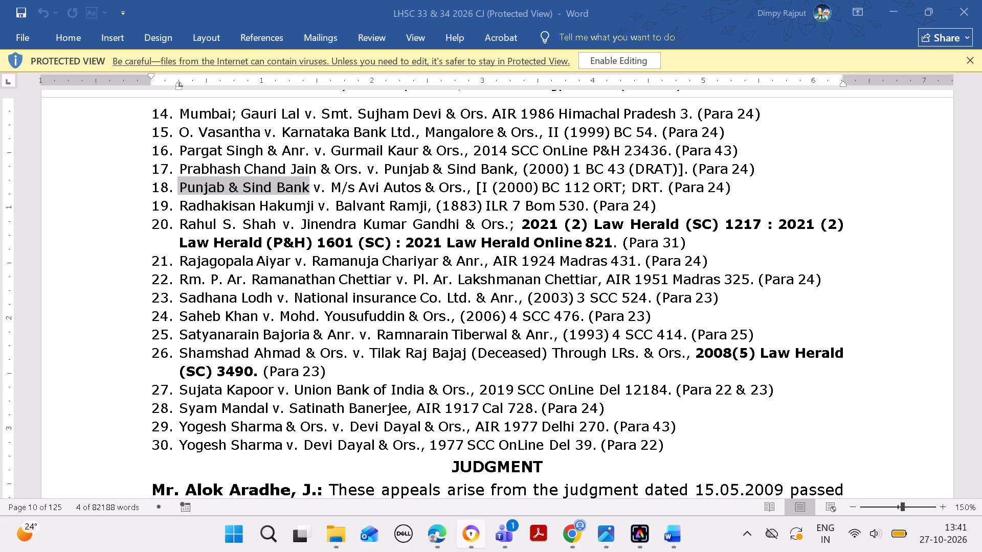
Switch to the Law Herald admin site in Edge and view the judgment text of the open Supreme Court case.
click(436, 537)
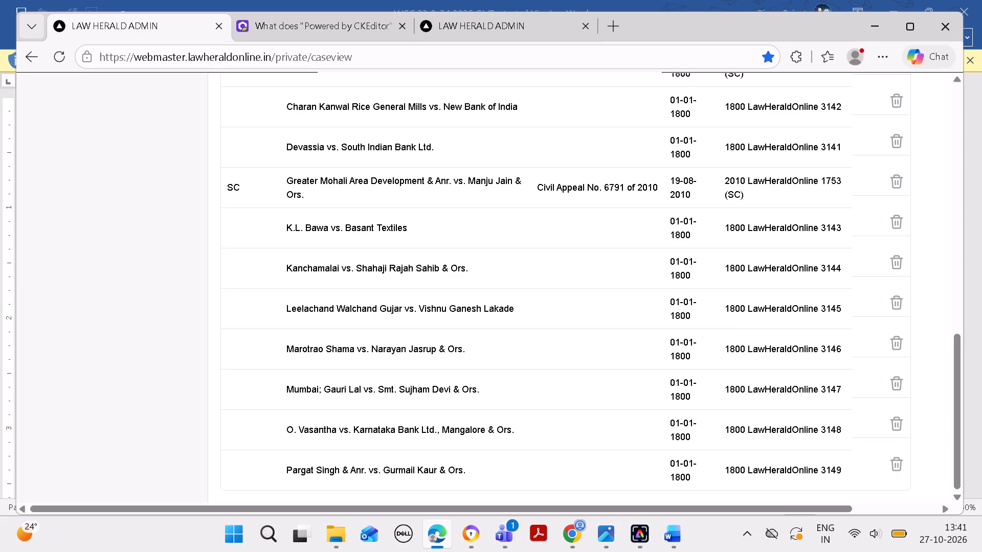
scroll(480, 463, up, 3)
click(521, 424)
scroll(521, 424, down, 5)
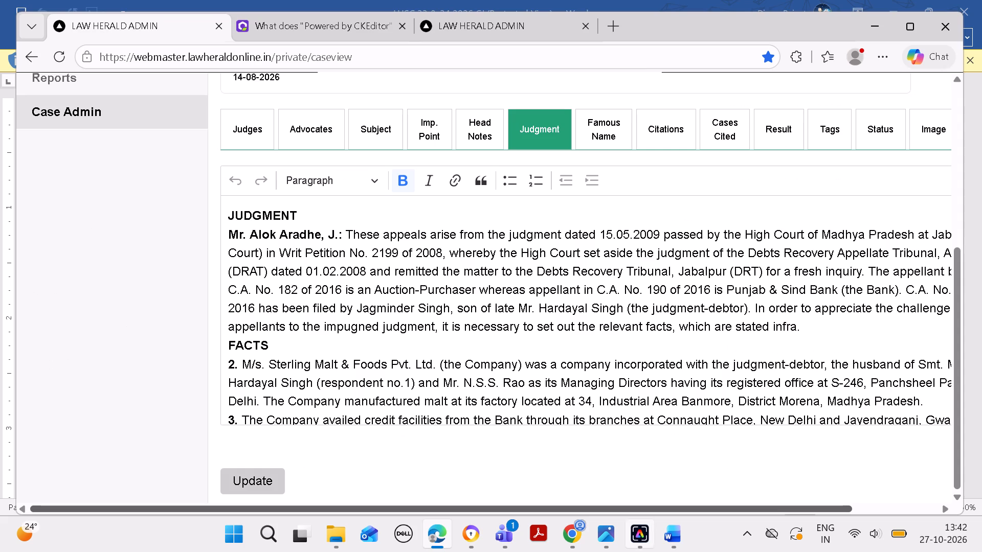
In the Word document, find the 2026 LawHeraldOnline 747 heading and copy its criminal appeal number, 1047-1048 of 2010.
click(667, 536)
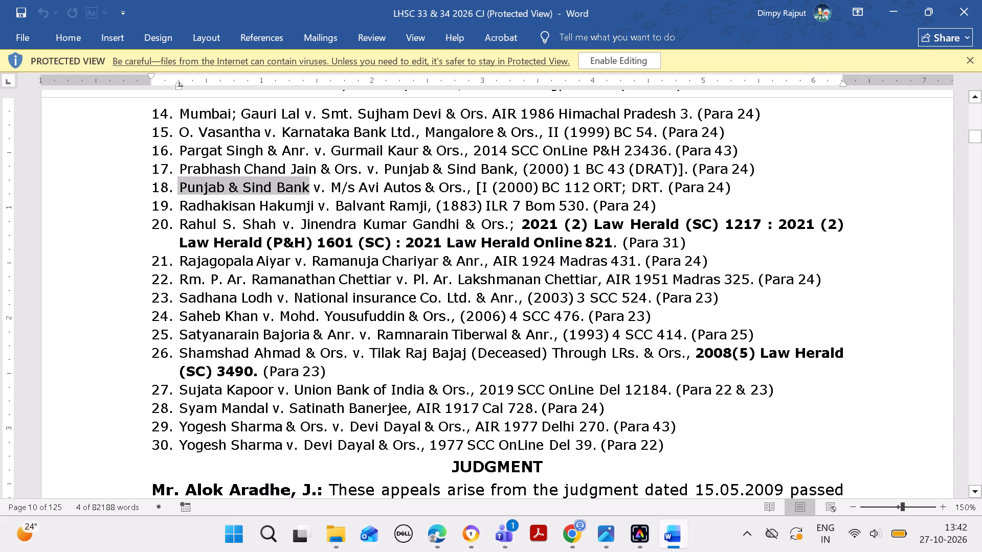
key(Down)
key(Down)
key(Down)
key(Down)
key(Down)
key(Down)
key(Down)
key(Down)
key(Down)
key(Down)
key(Down)
key(Down)
key(Down)
key(Down)
key(Down)
key(Down)
key(Down)
key(Down)
key(Down)
key(Down)
key(Down)
key(Down)
key(Down)
key(Down)
key(Down)
key(Down)
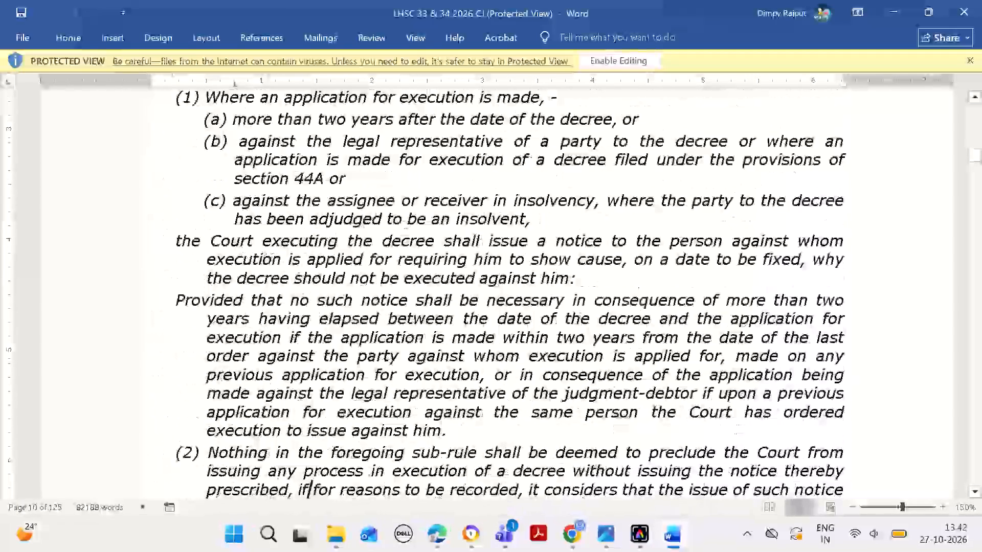
key(Down)
key(Down)
key(Down)
key(Down)
key(Down)
key(Down)
key(Down)
key(Down)
key(Down)
key(Down)
key(Down)
key(Down)
key(Down)
key(Down)
key(Down)
key(Down)
key(Down)
key(Down)
key(Down)
key(Down)
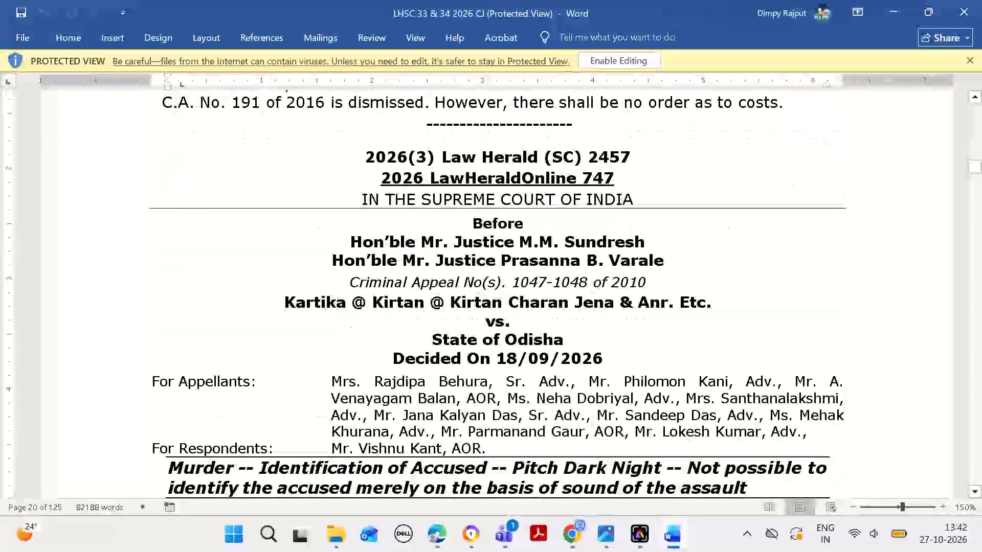
key(Down)
key(Down)
key(Down)
key(Down)
key(Down)
key(Down)
key(Down)
key(Down)
key(Down)
key(Down)
key(Down)
key(Down)
key(Down)
key(Down)
key(Down)
key(Down)
key(Down)
key(Down)
key(Down)
key(Down)
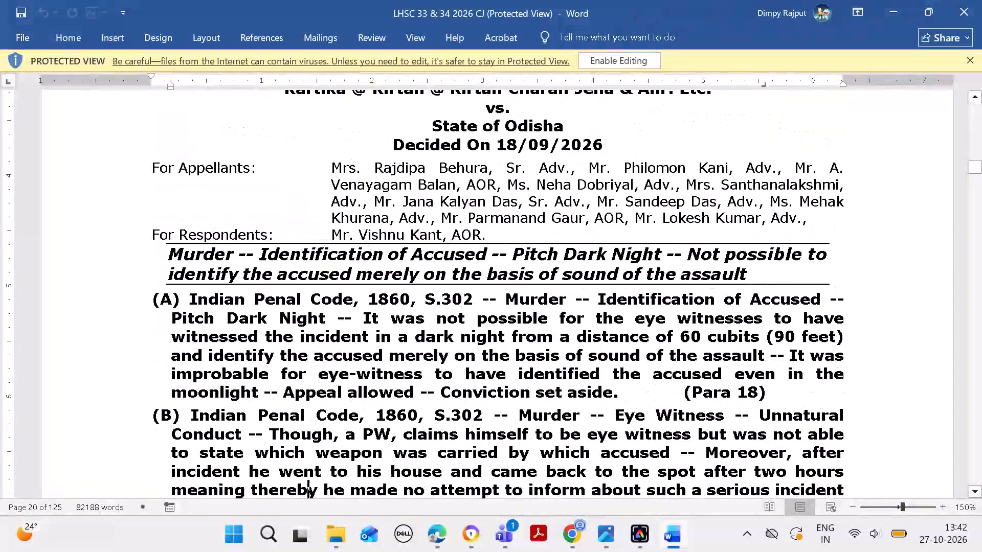
key(Up)
key(Up)
key(Up)
key(Up)
key(Up)
key(Up)
key(Up)
key(Up)
key(Up)
key(Up)
key(Up)
key(Up)
key(Up)
key(Up)
key(Up)
key(Up)
key(Up)
key(Up)
key(Up)
key(Up)
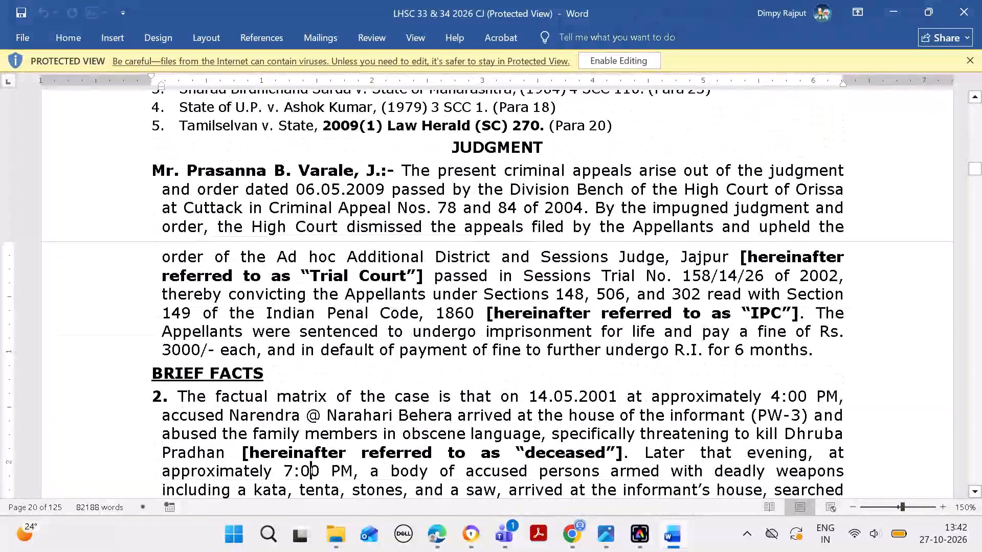
key(Up)
key(Up)
key(Up)
key(Up)
key(Up)
key(Up)
key(Up)
key(Up)
key(Up)
key(Up)
key(Up)
key(Up)
key(Up)
key(Up)
key(Up)
key(Up)
key(Up)
key(Up)
key(Up)
key(Up)
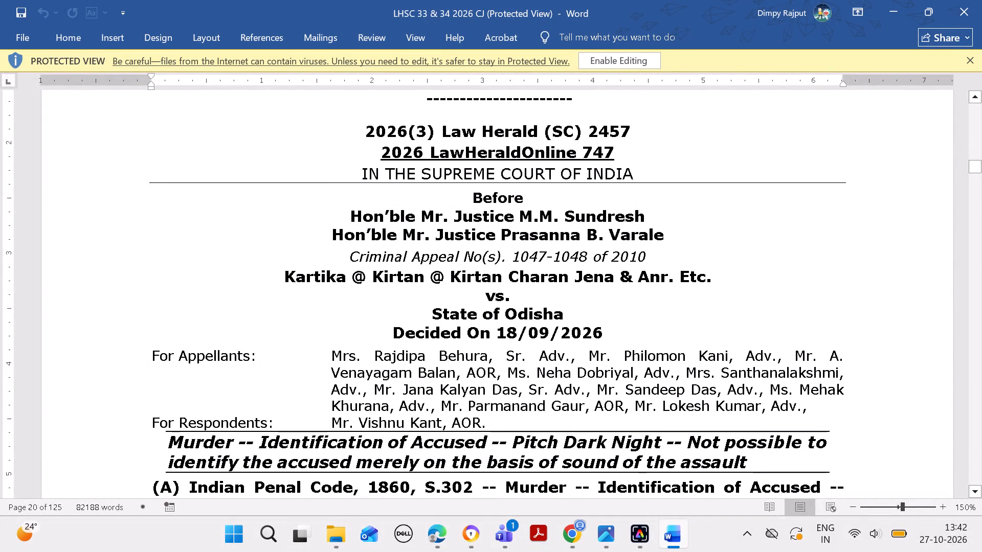
drag(516, 259, 518, 259)
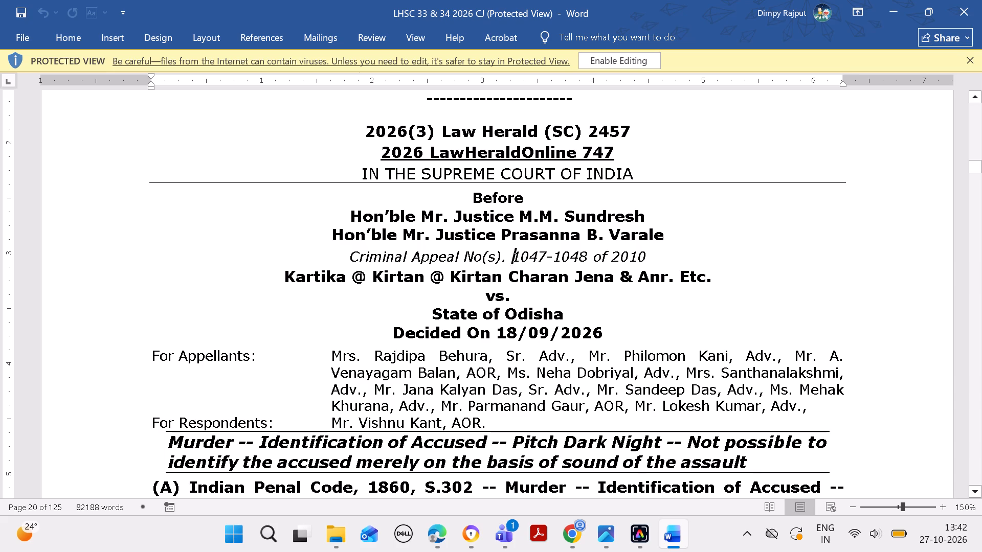
drag(518, 259, 634, 256)
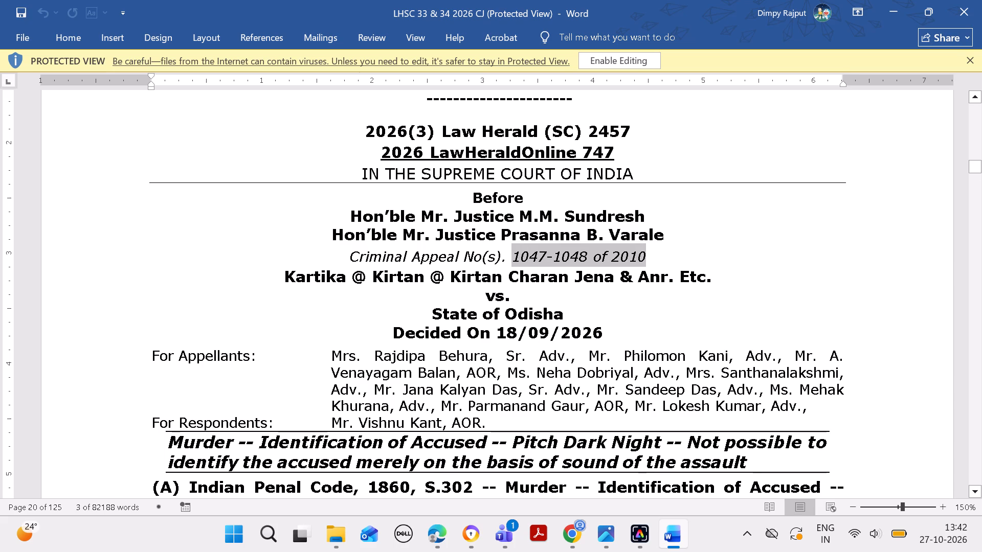
key(ctrl+c)
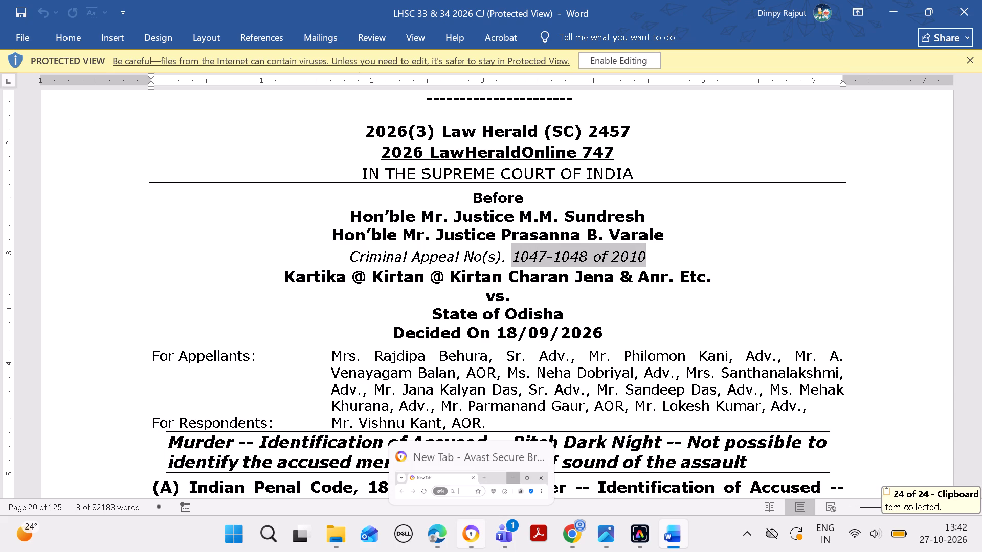
Raise the screen brightness to about half.
click(869, 536)
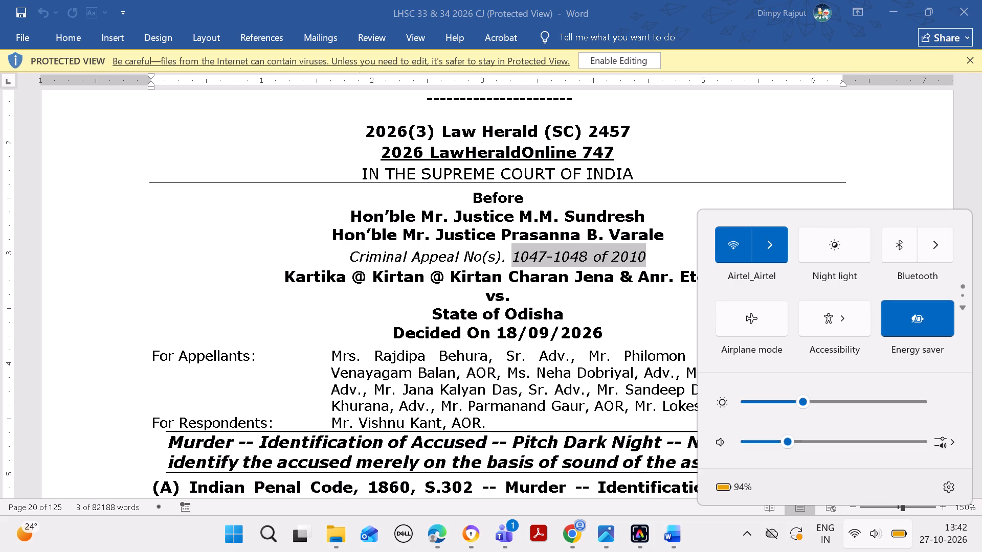
click(837, 403)
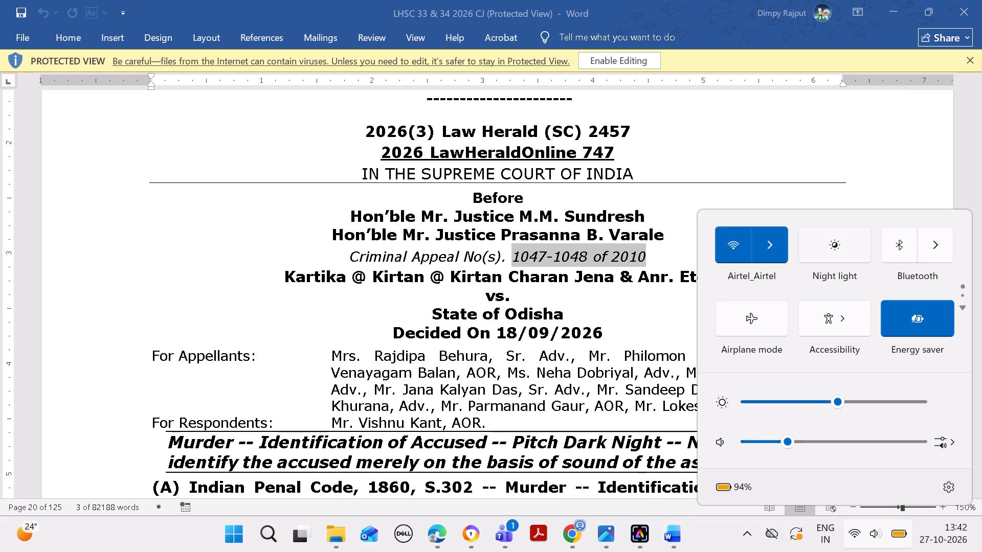
click(830, 133)
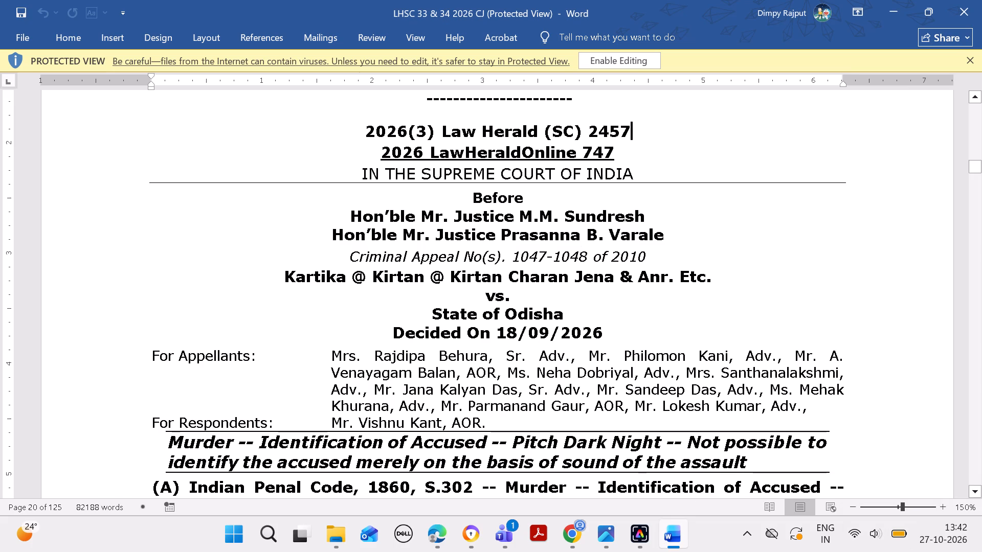
In the Law Herald admin site, open the case search and paste 1047-1048 of 2010 as the case number.
click(443, 536)
scroll(138, 385, up, 3)
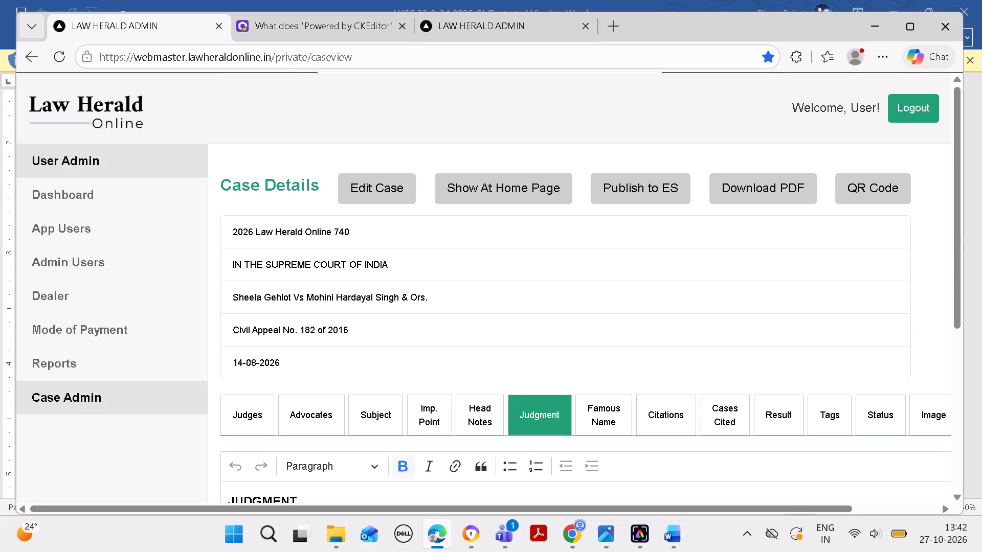
click(76, 410)
click(70, 495)
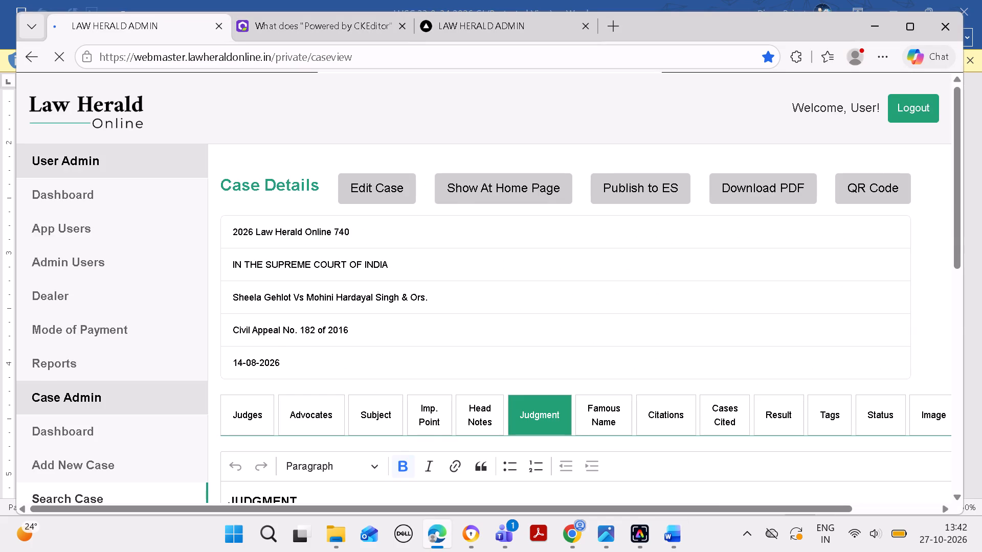
click(281, 210)
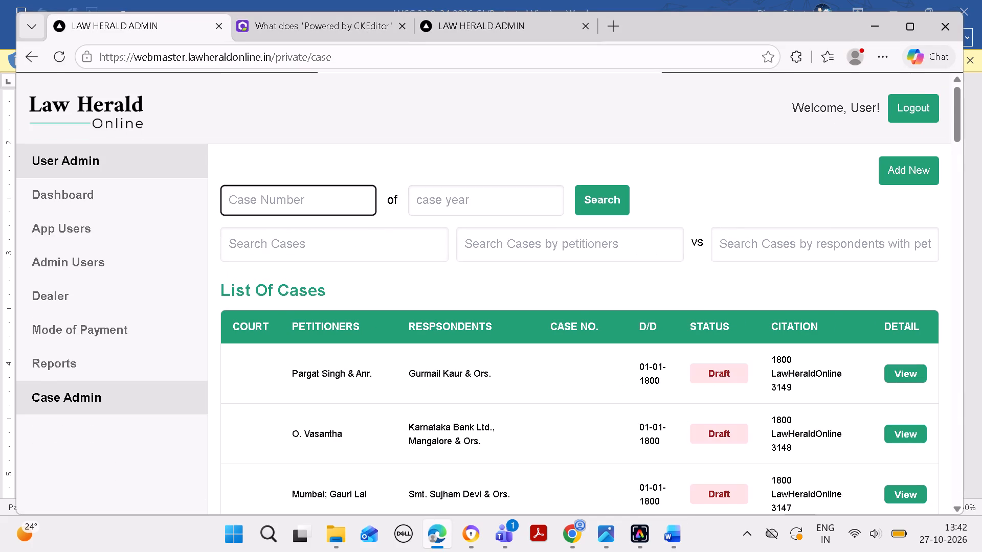
key(ctrl+v)
Paste the copied appeal number into the case year field and trim it to 2010.
click(423, 210)
key(ctrl+v)
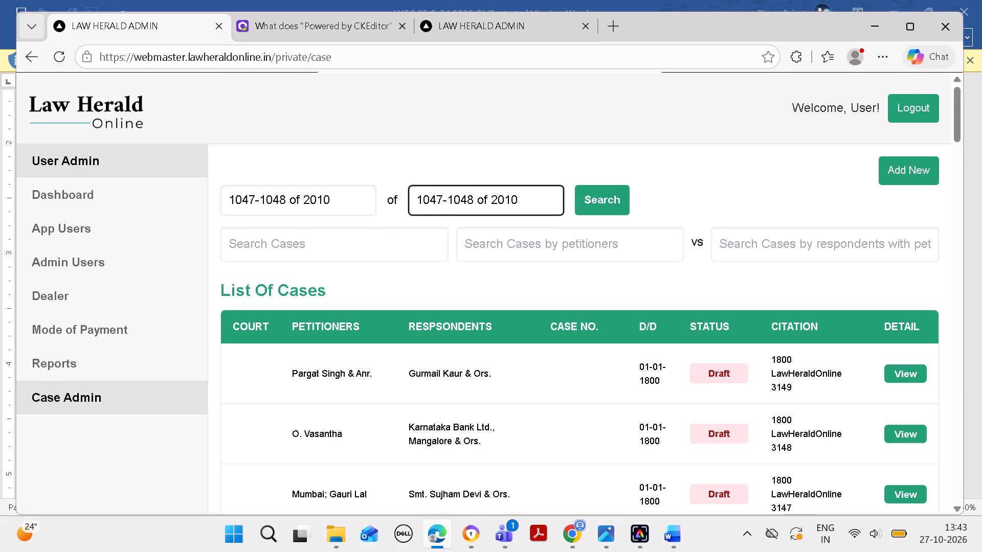
click(489, 207)
key(BackSpace)
key(BackSpace)
key(BackSpace)
key(BackSpace)
key(BackSpace)
key(BackSpace)
key(BackSpace)
key(BackSpace)
key(BackSpace)
key(BackSpace)
key(BackSpace)
key(BackSpace)
key(BackSpace)
key(BackSpace)
key(BackSpace)
key(BackSpace)
key(BackSpace)
key(BackSpace)
key(BackSpace)
key(BackSpace)
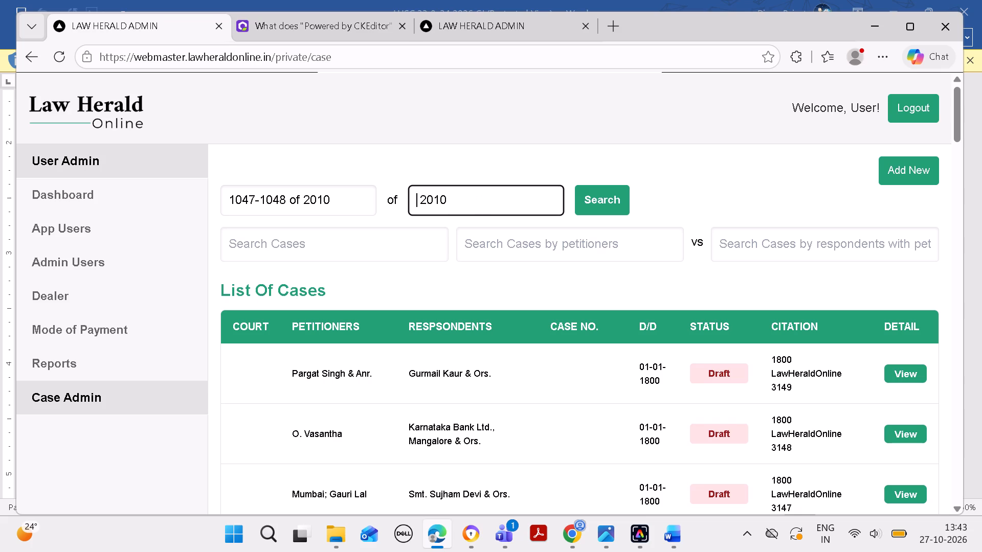
click(422, 207)
key(BackSpace)
key(BackSpace)
key(BackSpace)
key(BackSpace)
key(BackSpace)
key(BackSpace)
key(BackSpace)
key(BackSpace)
Trim the case number to 1047-1048, search for it, and open the matching 2026 LawHeraldOnline 747 case record.
click(370, 200)
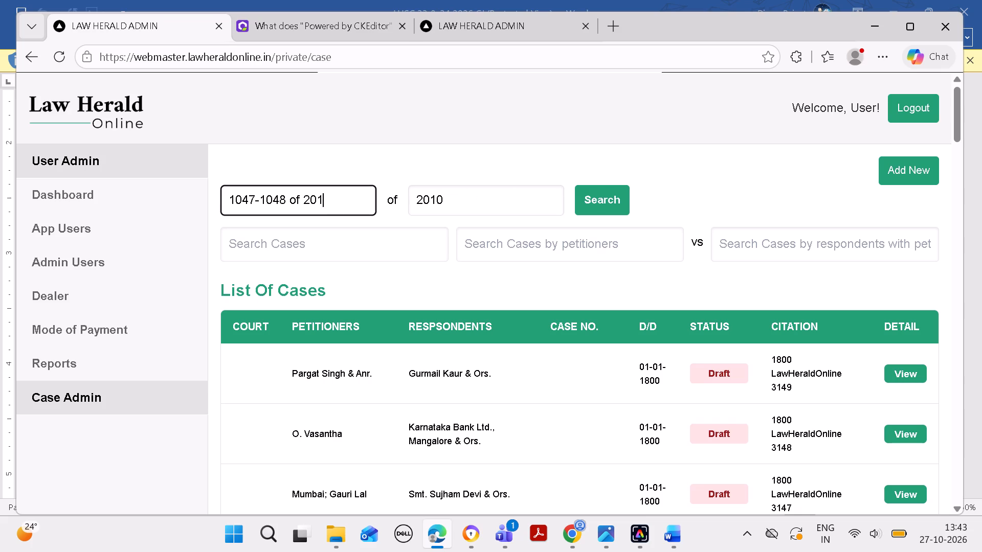
key(BackSpace)
key(BackSpace)
key(BackSpace)
key(BackSpace)
key(BackSpace)
key(BackSpace)
key(BackSpace)
click(588, 211)
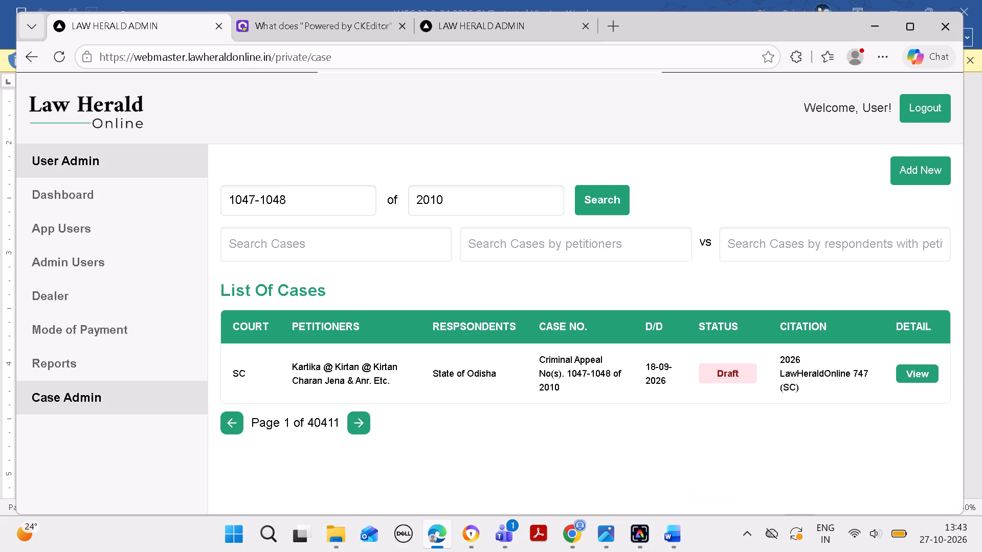
click(911, 376)
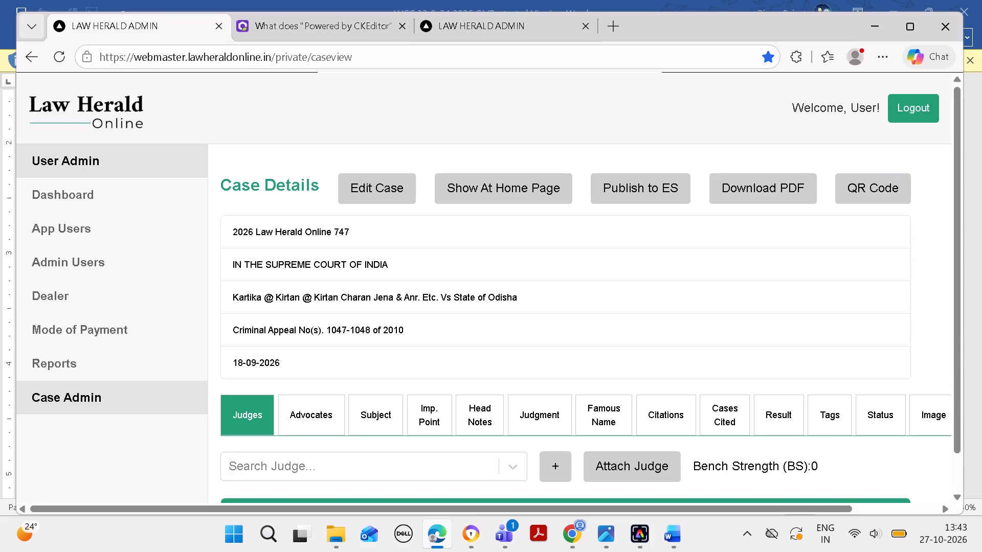
drag(958, 327, 968, 389)
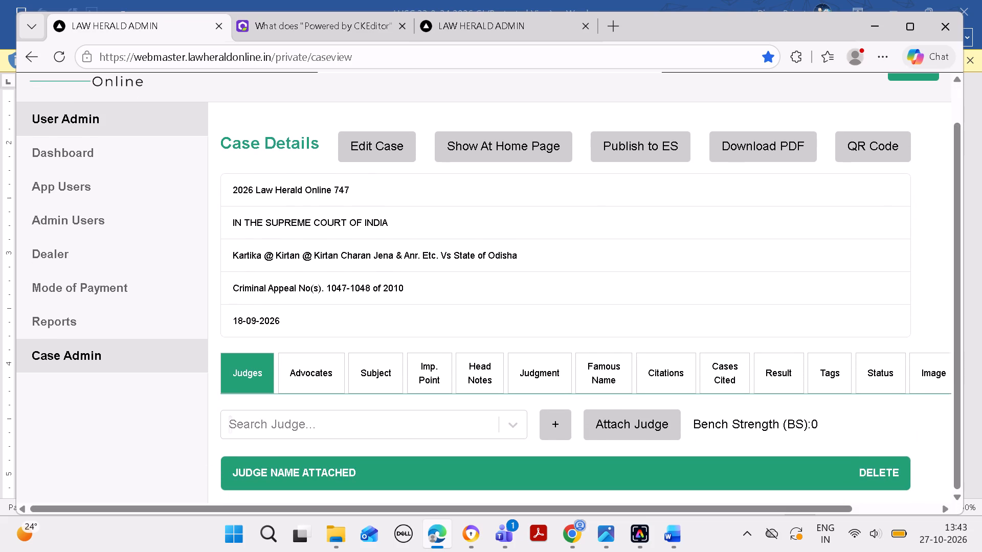
Switch to the Word document and copy the page number 2457 from the judgment's 2026(3) Law Herald (SC) citation.
click(680, 540)
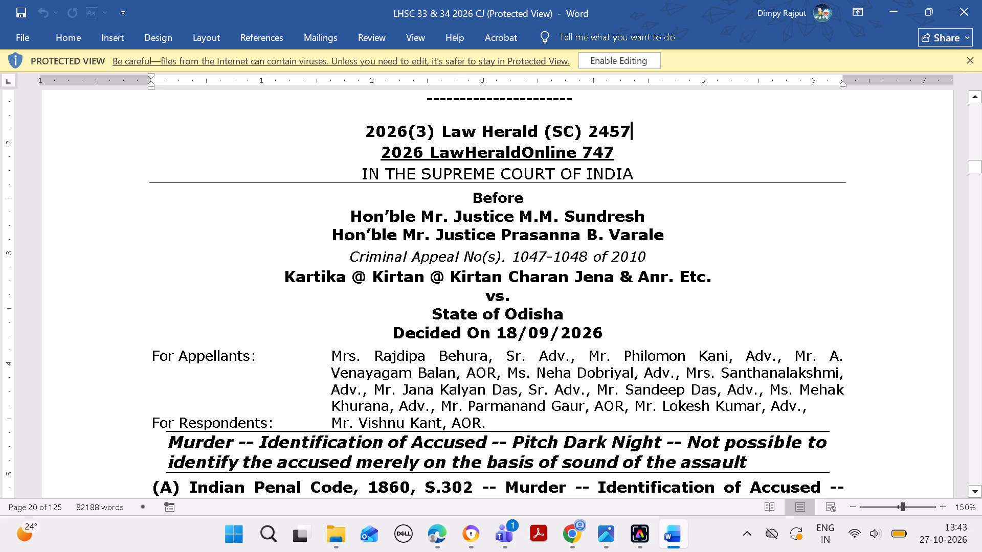
drag(592, 134, 611, 134)
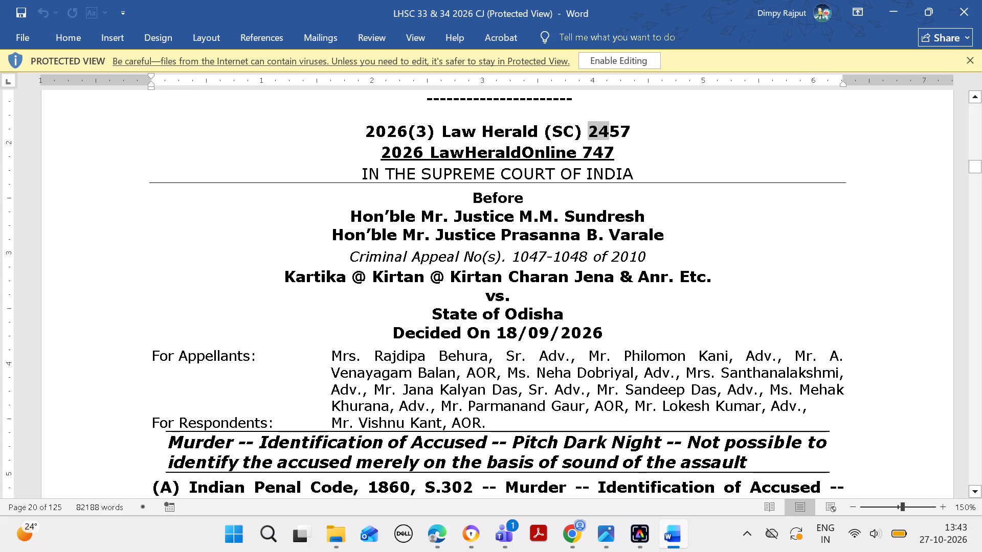
drag(611, 134, 628, 134)
key(ctrl+c)
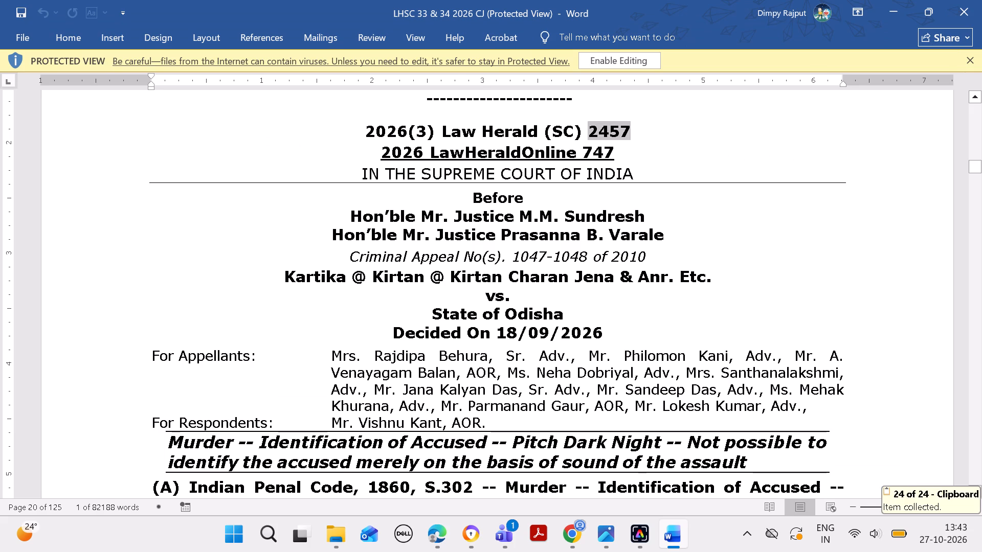
In the Law Herald admin site, start a new citation for the case with page 2457, volume 3 and year 2026.
click(442, 536)
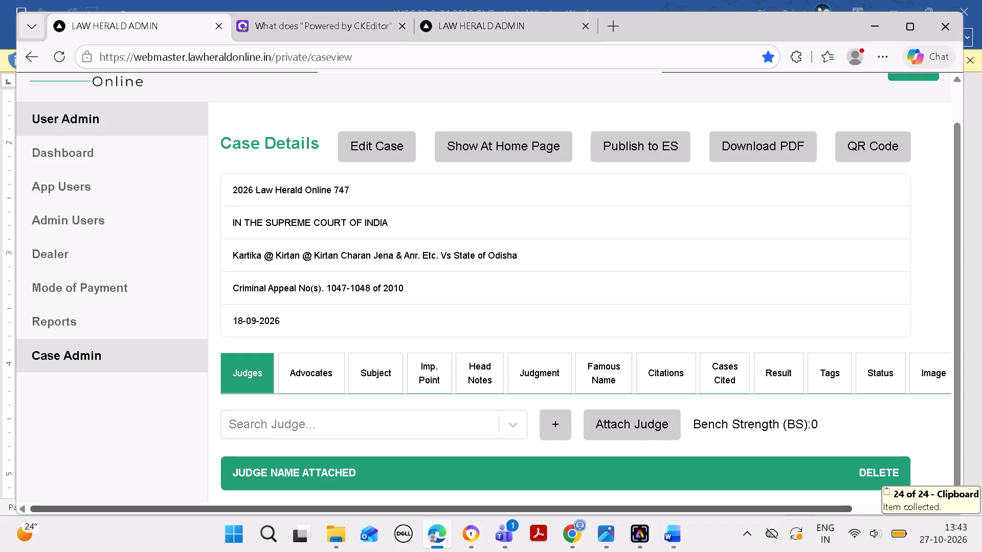
click(675, 376)
scroll(675, 376, down, 5)
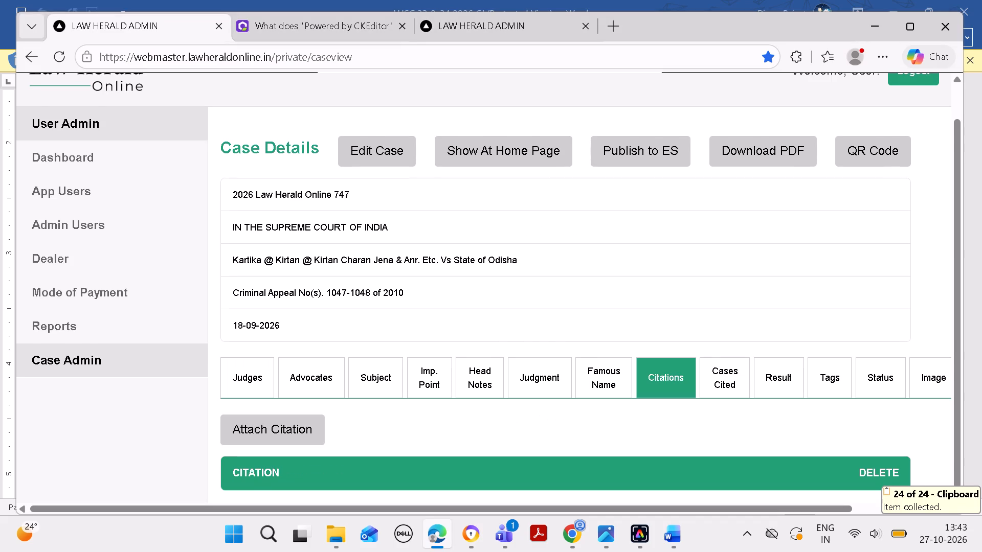
click(304, 444)
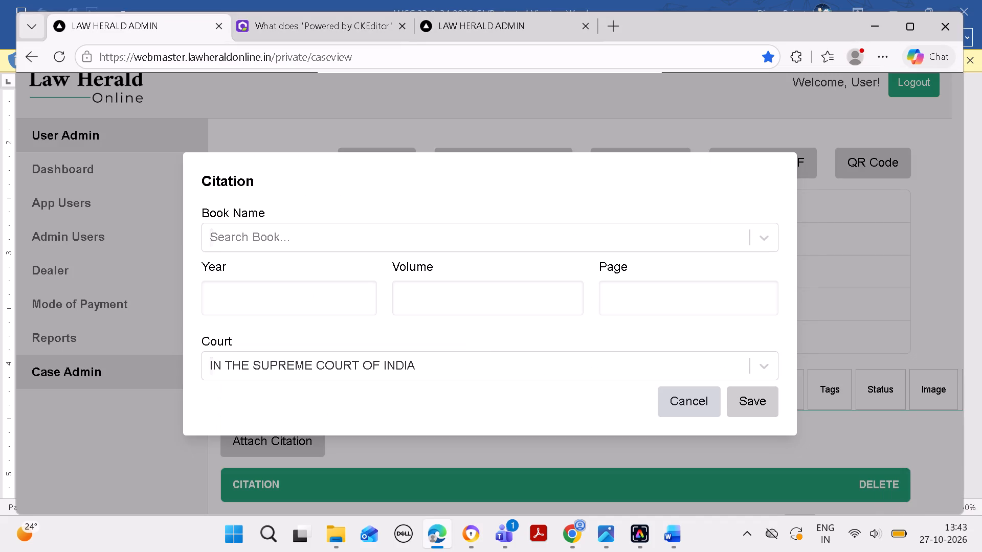
click(636, 293)
key(ctrl+v)
click(511, 313)
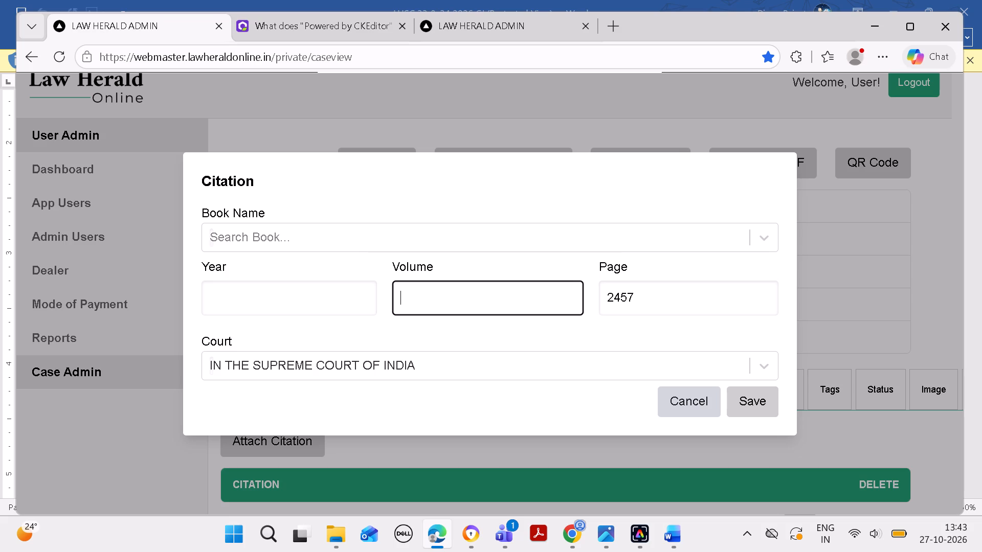
key(3)
click(291, 297)
text(202)
key(6)
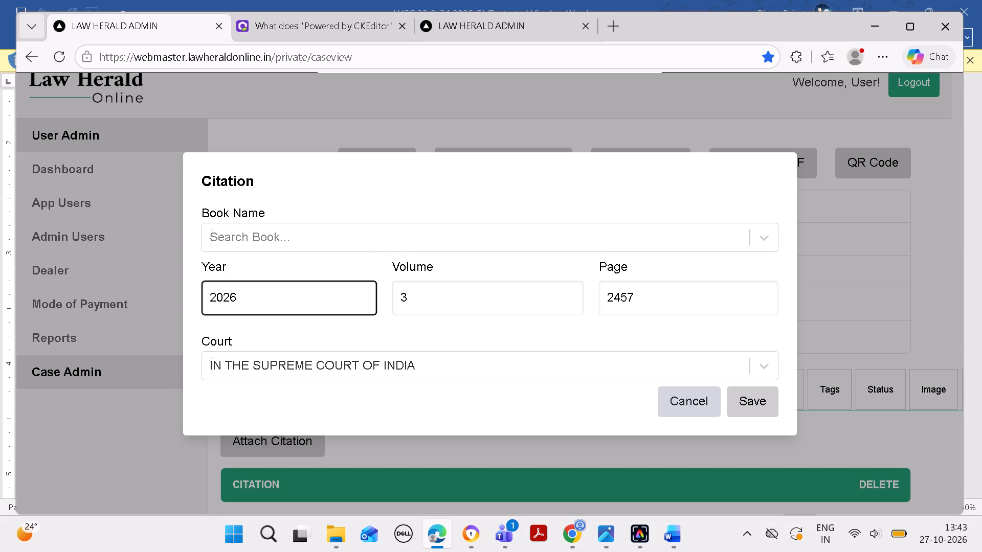
Choose Law Herald (SC) as the citation's book, set the court to the blank ( ) entry, and save the citation.
click(368, 236)
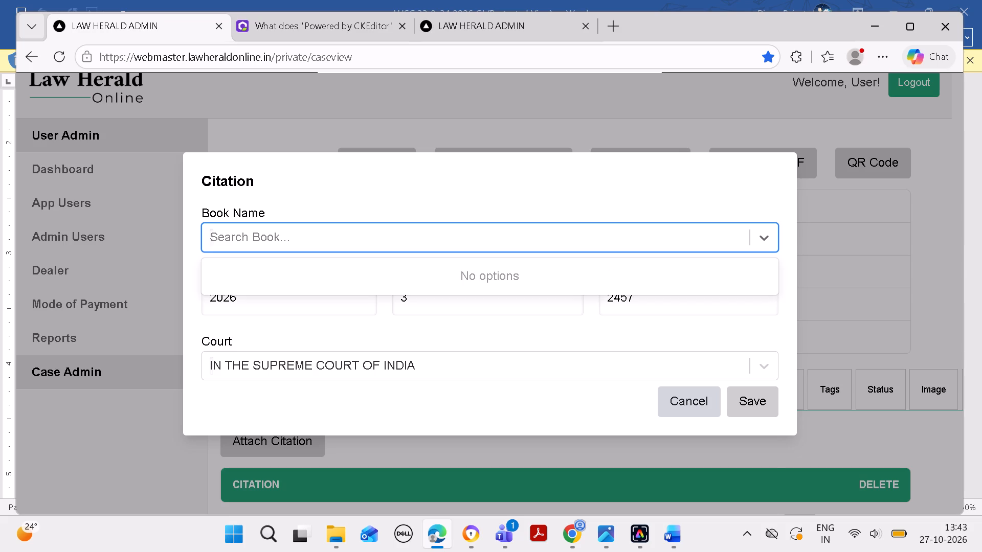
text(LAW HER)
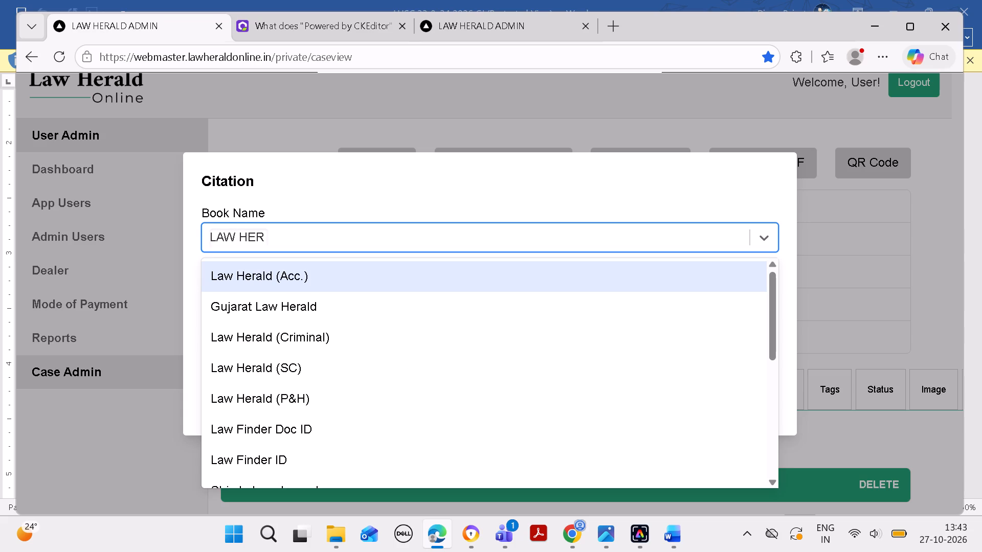
click(334, 375)
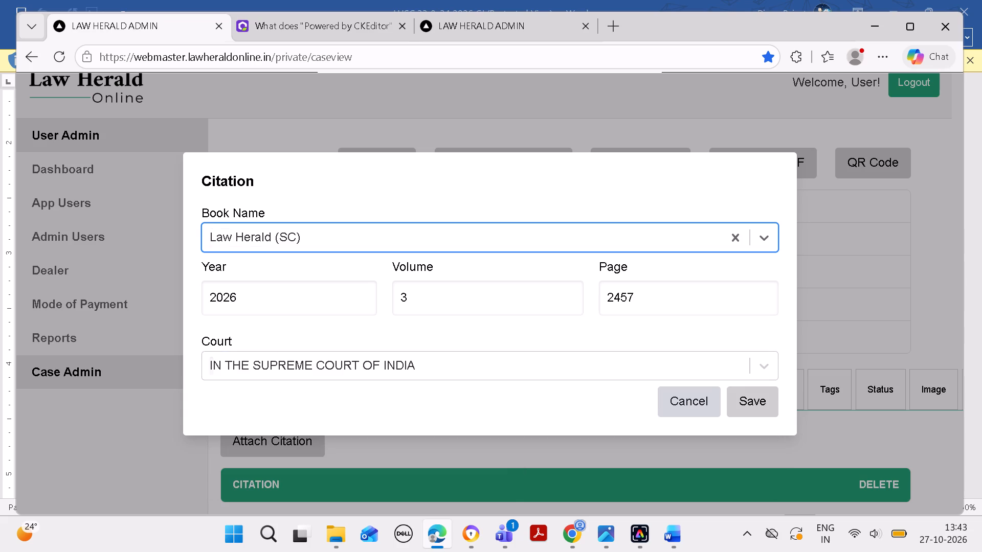
click(386, 375)
click(390, 401)
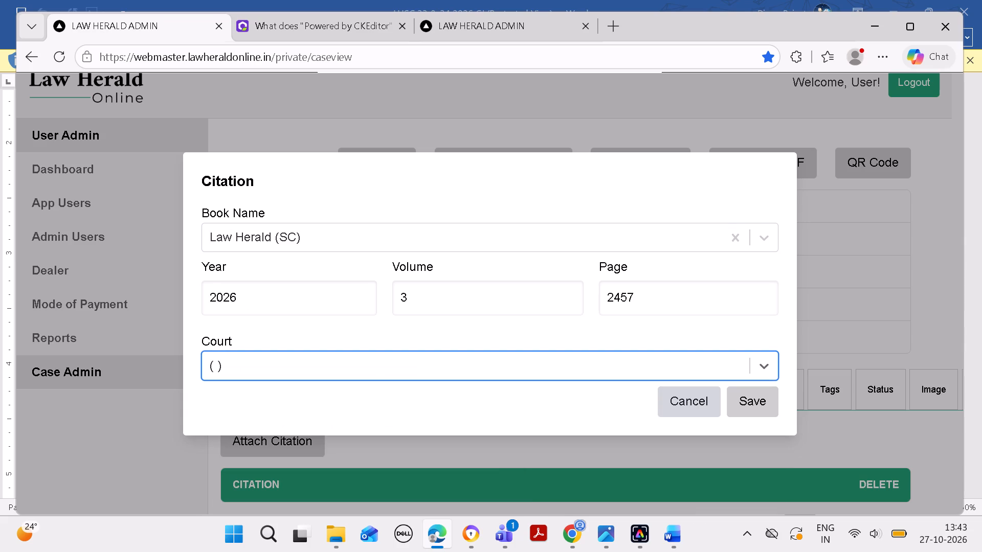
click(742, 404)
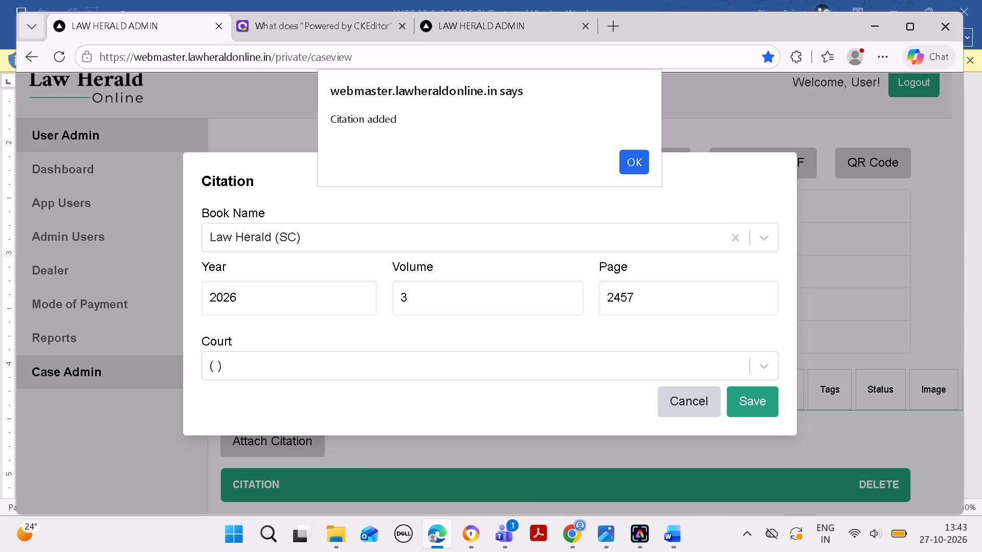
click(637, 170)
Open the case's judges section, and copy the first judge's name, M.M. Sundresh, from the Word document.
scroll(642, 271, down, 11)
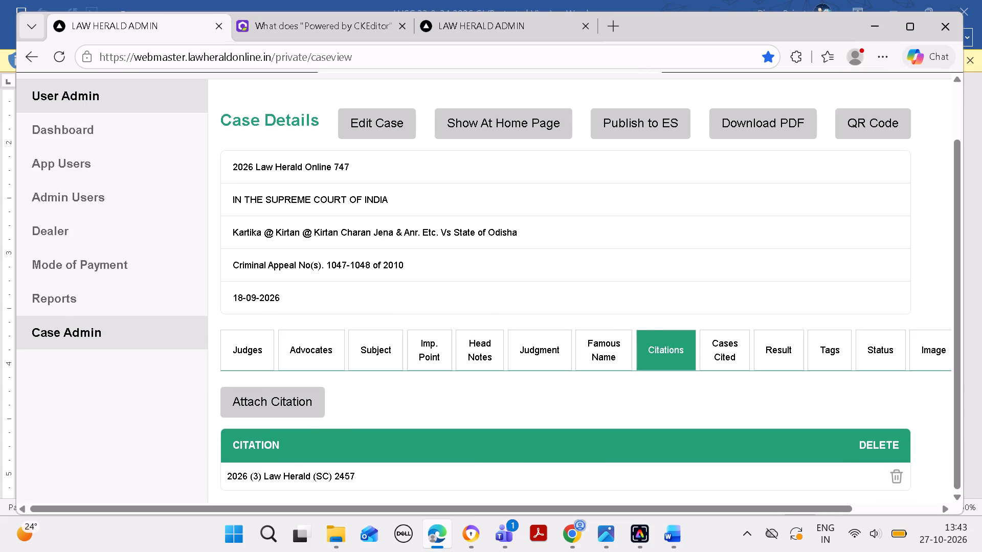
click(248, 364)
scroll(248, 364, down, 6)
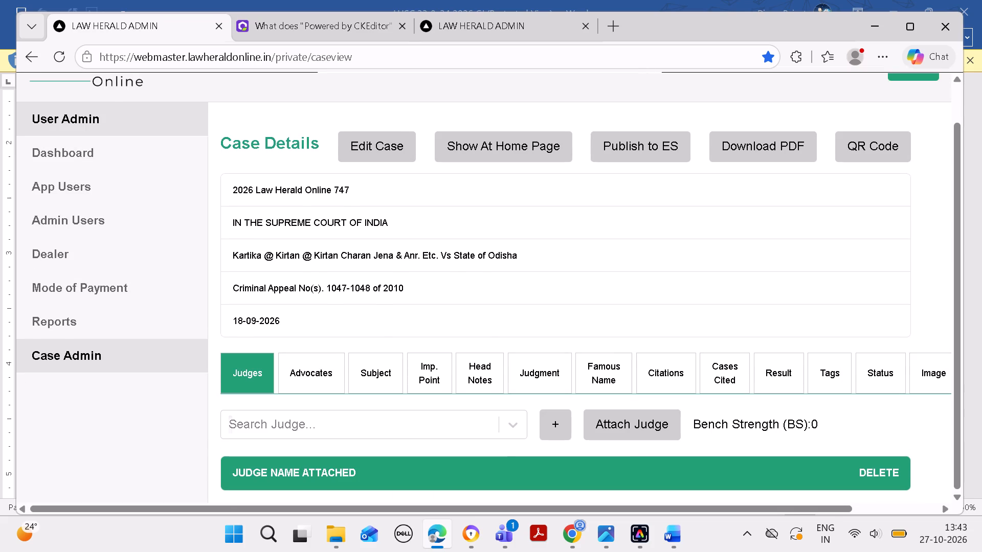
click(669, 530)
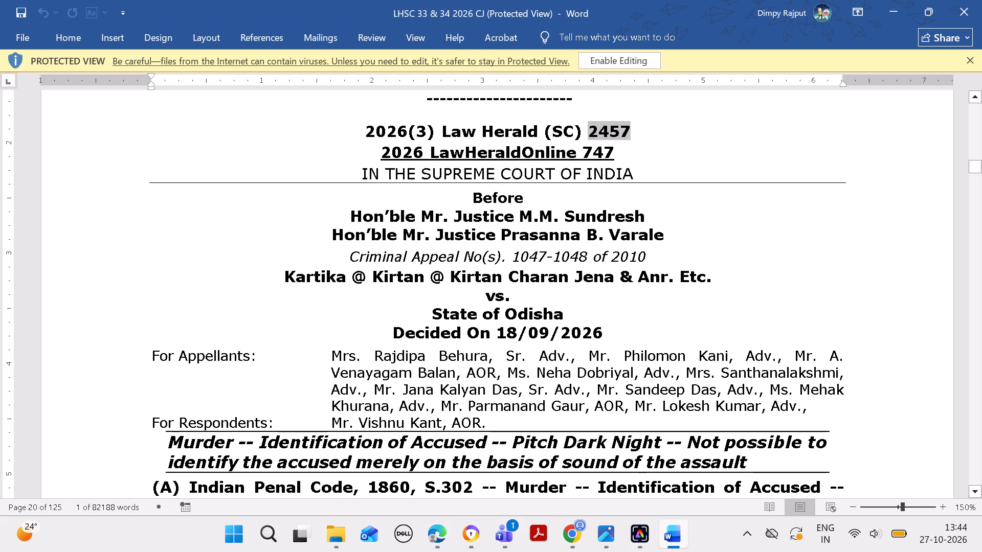
drag(518, 216, 587, 215)
key(ctrl+c)
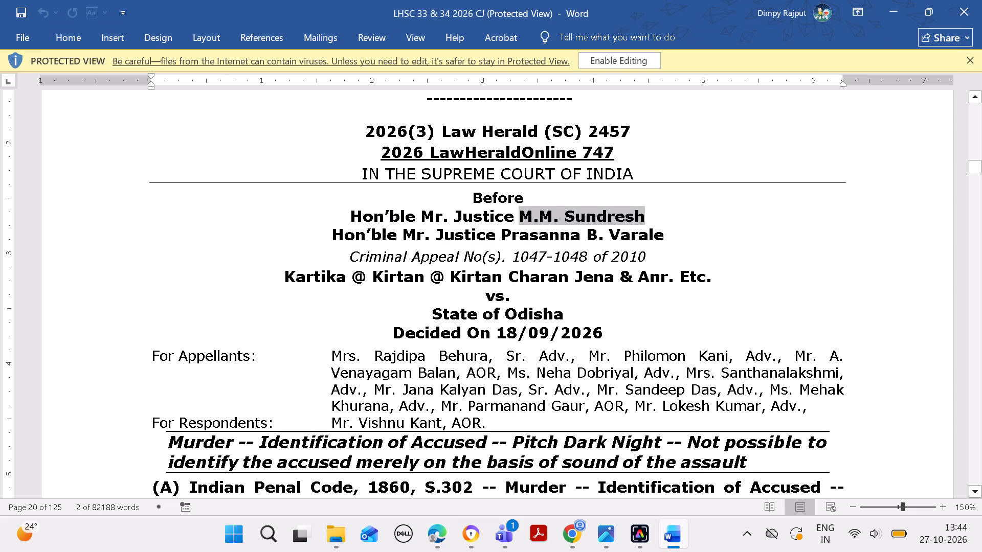
Switch to the Law Herald admin site in Edge and attach M.M. Sundresh as a judge on the case.
click(438, 536)
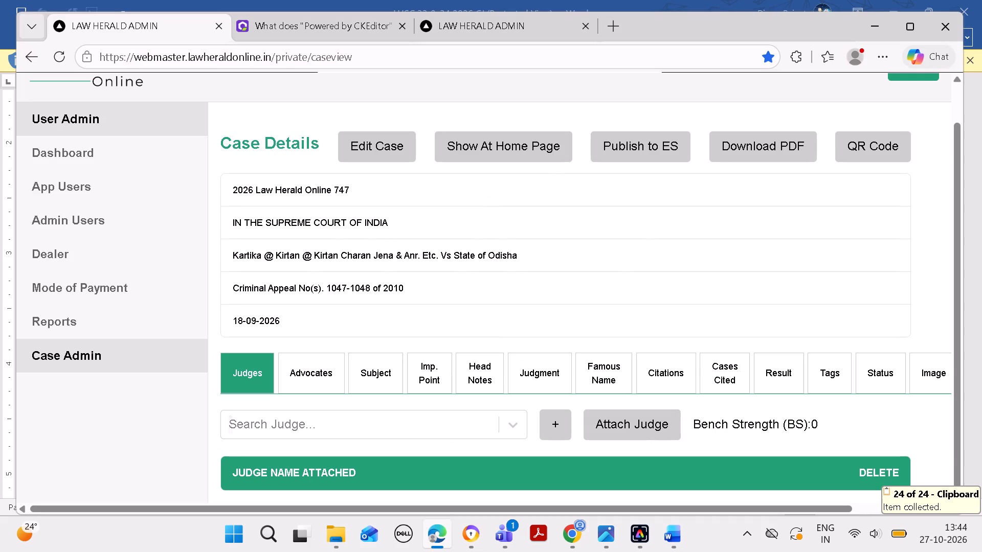
click(412, 415)
key(ctrl+v)
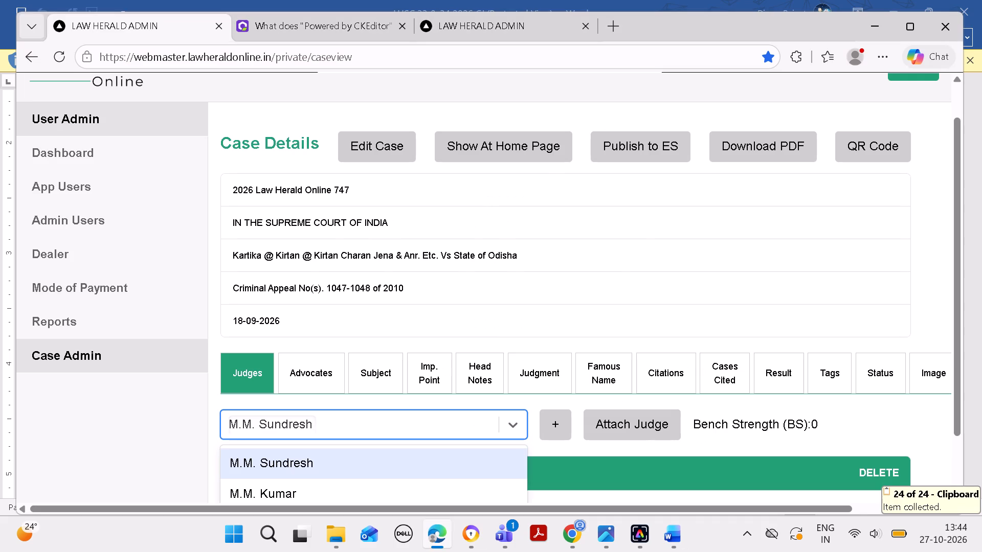
click(412, 448)
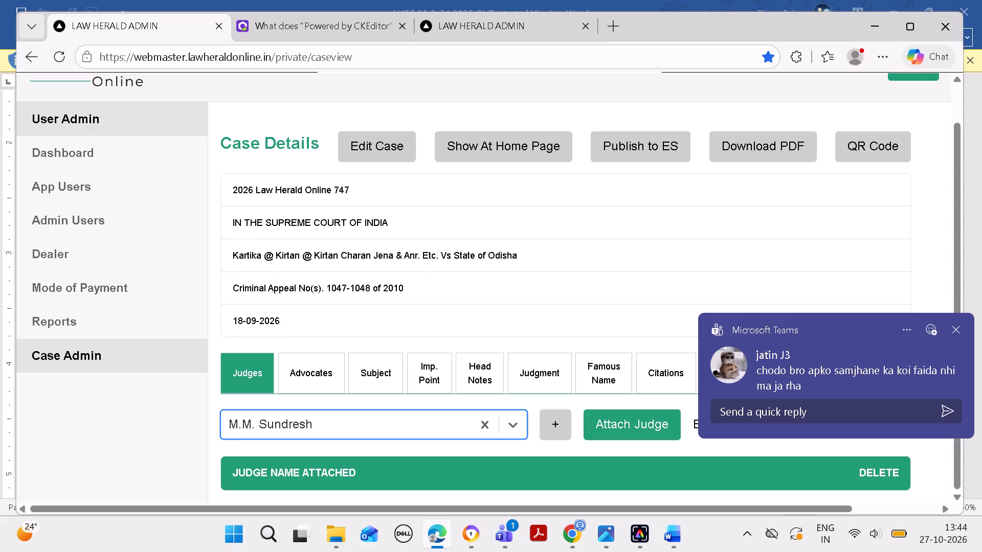
scroll(640, 425, down, 3)
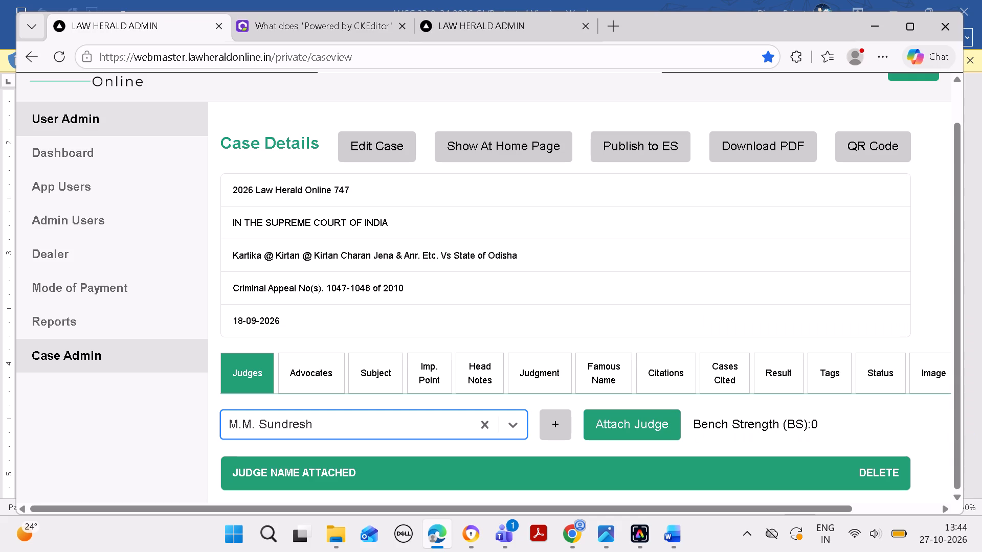
click(640, 421)
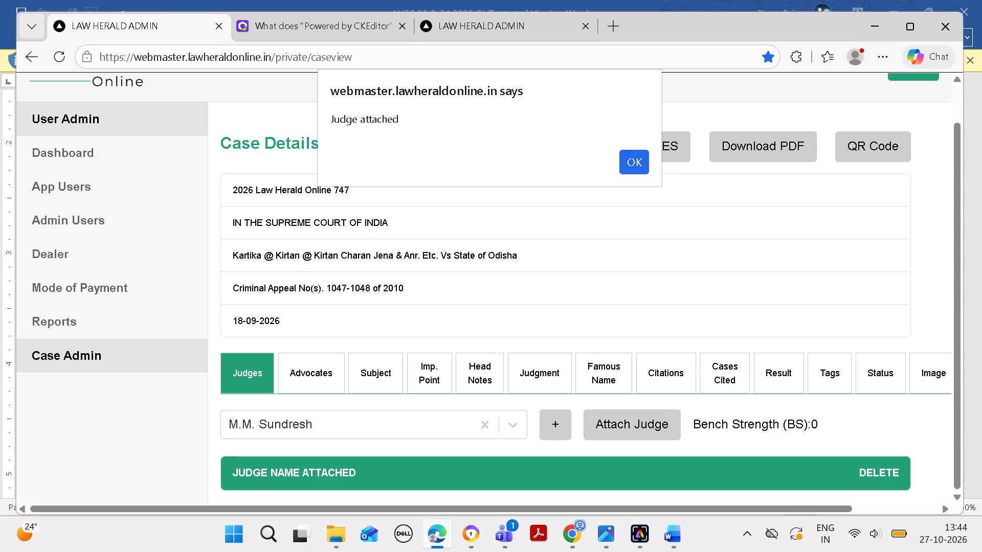
click(627, 172)
scroll(568, 336, down, 5)
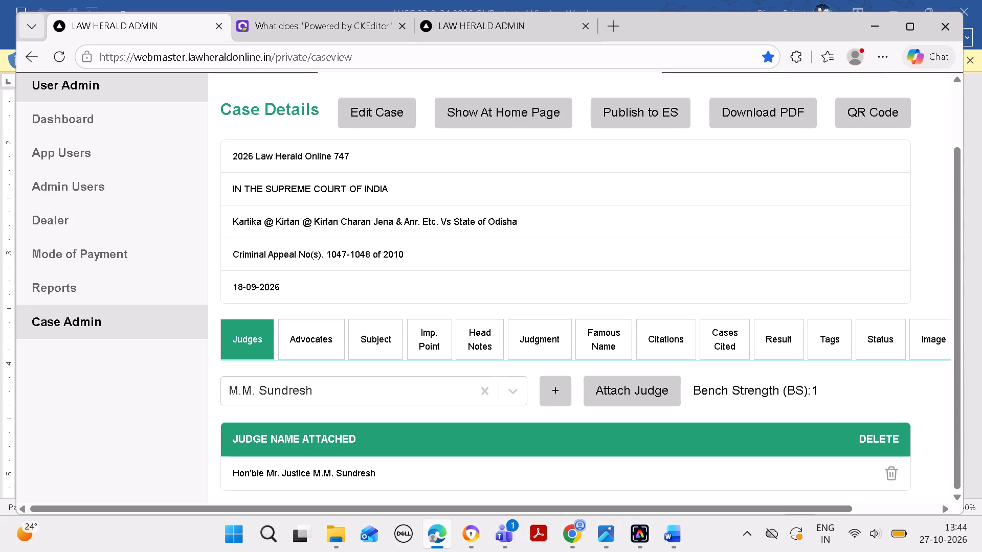
Switch to the Word document and copy the second judge's name, Prasanna B. Varale, from the judgment heading.
click(660, 542)
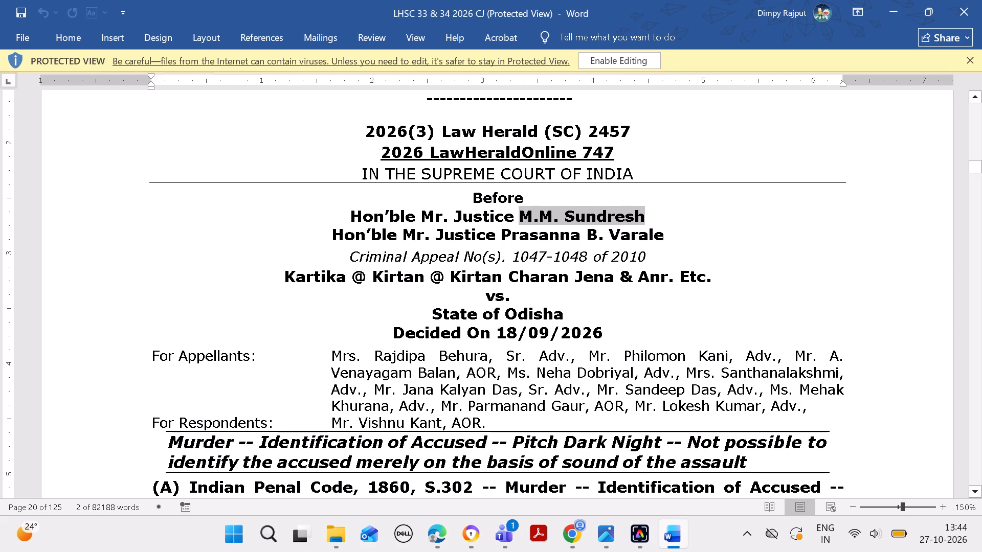
drag(498, 238, 530, 234)
click(528, 234)
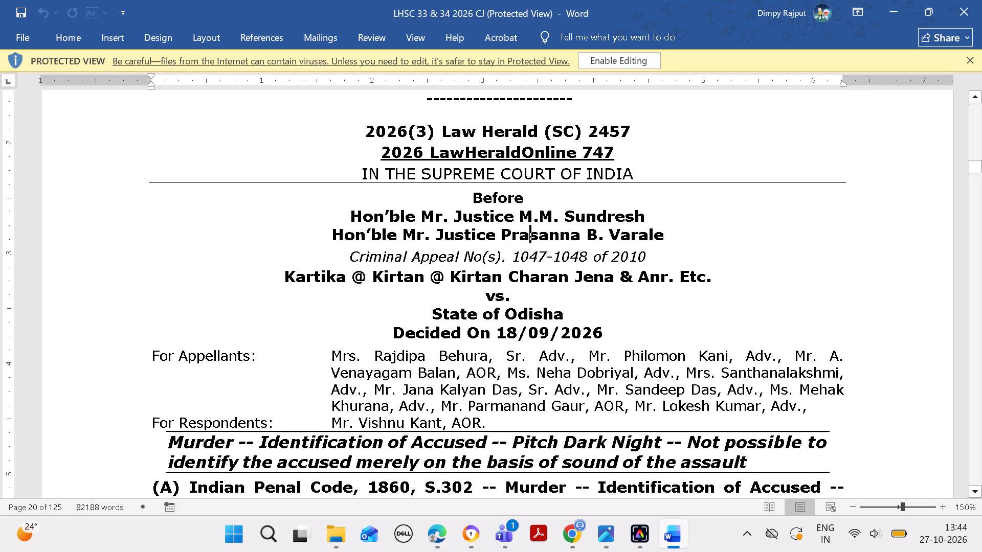
drag(503, 235, 622, 234)
key(ctrl+c)
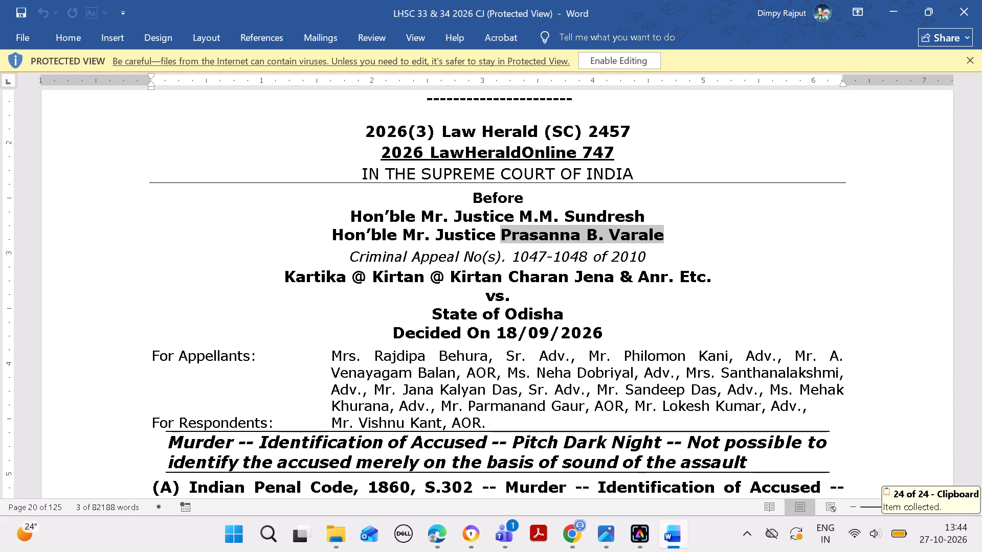
Back in the Law Herald admin site, attach Prasanna B. Varale as the second judge on the case.
click(439, 540)
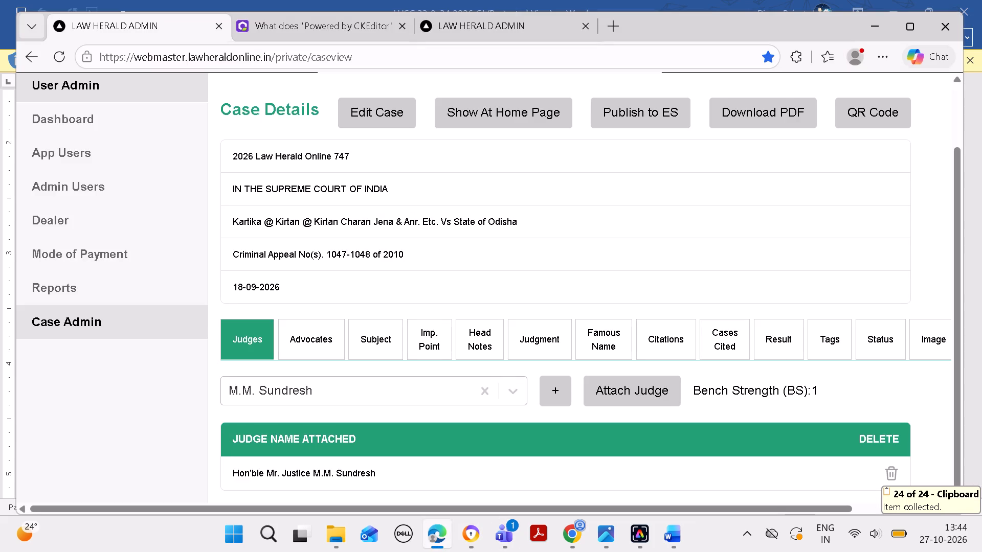
click(479, 395)
key(ctrl+v)
click(428, 418)
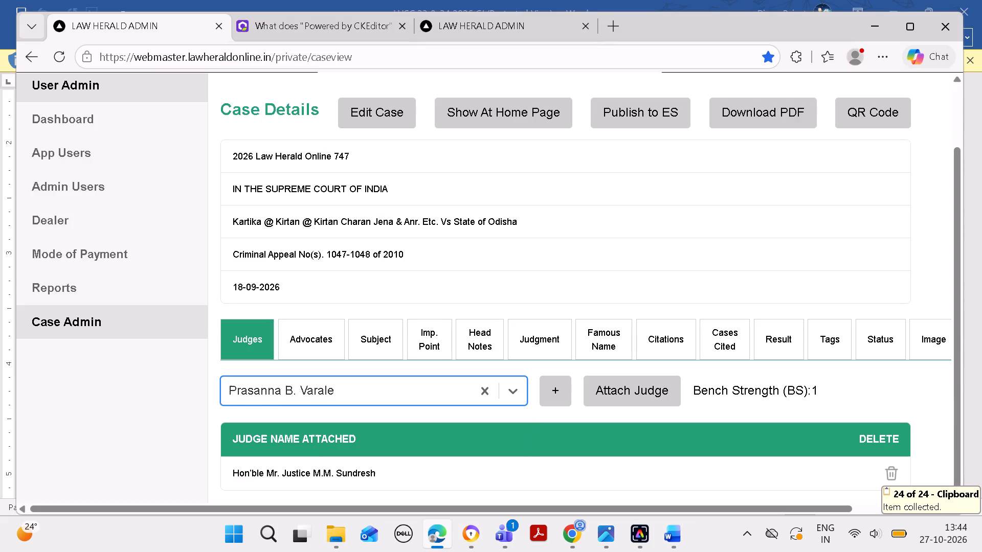
click(595, 399)
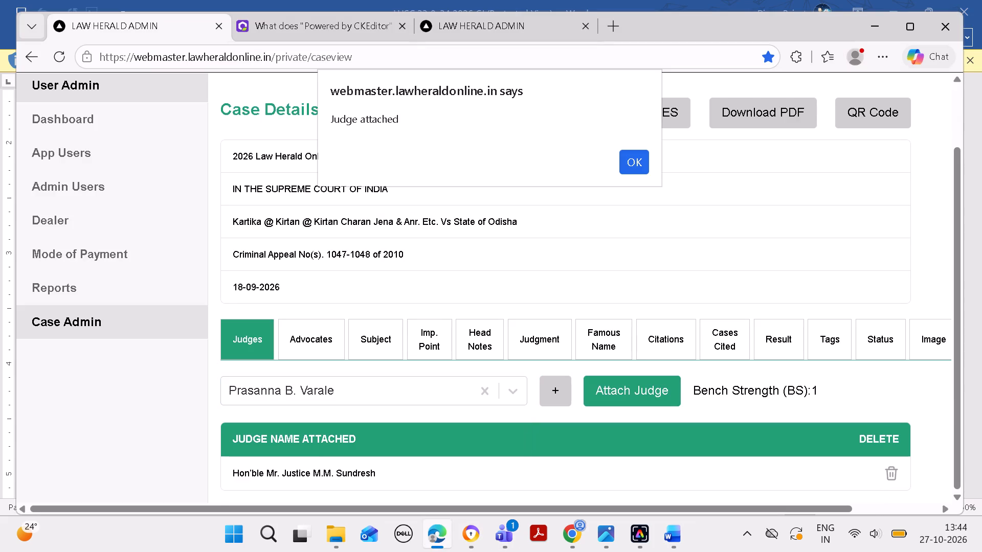
click(631, 172)
Open the case's advocates section and set the appearing-for party to For Appellants, checking the Word document for the party.
scroll(589, 265, down, 4)
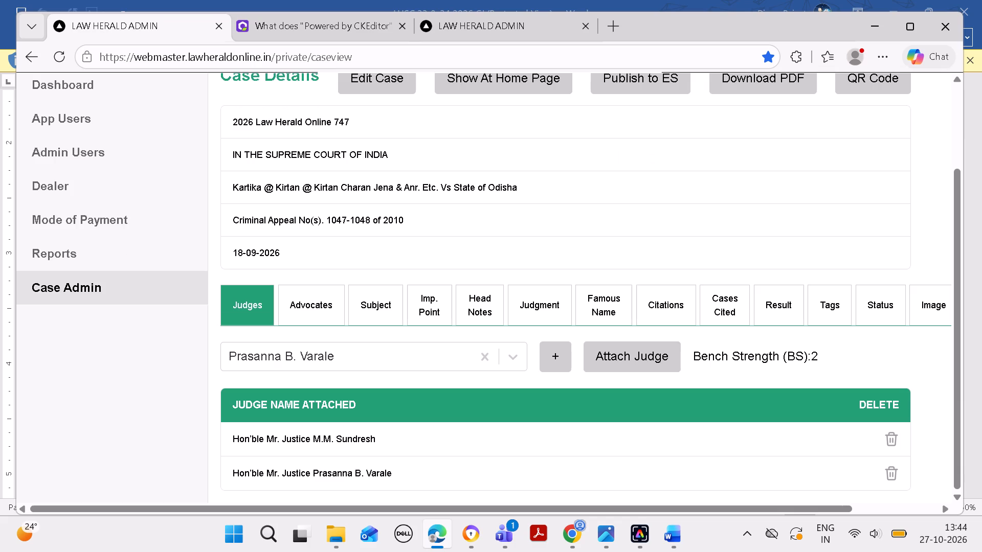
click(320, 315)
scroll(320, 315, down, 5)
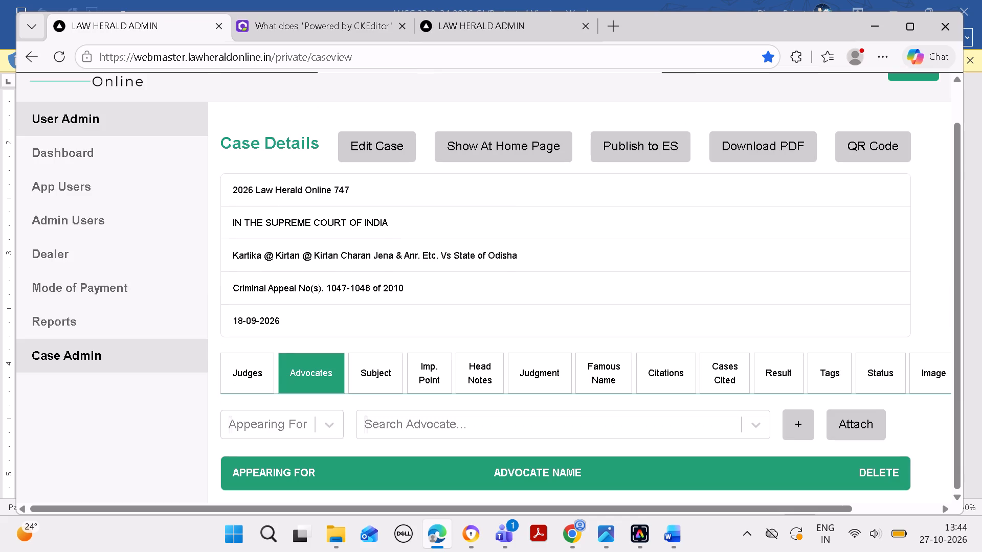
click(329, 427)
scroll(328, 427, down, 4)
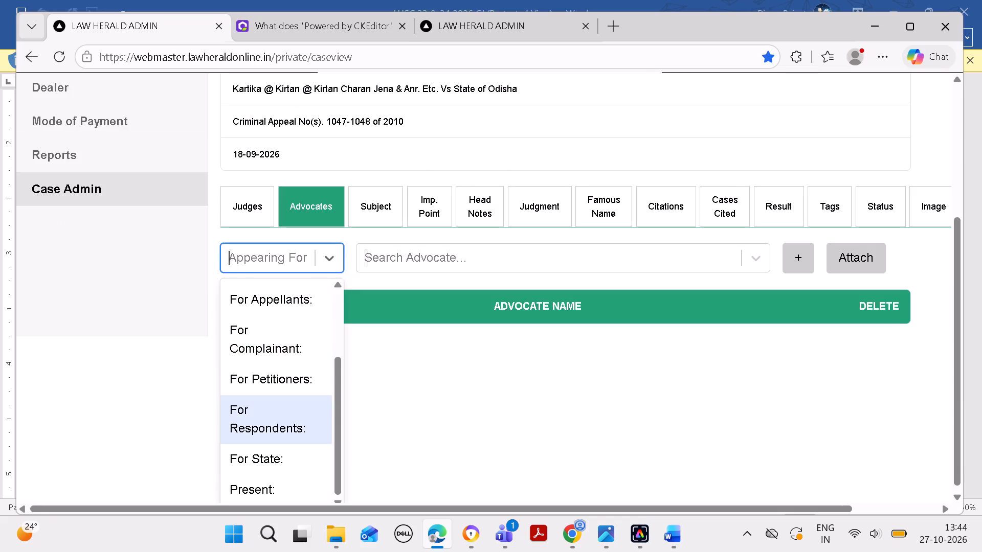
click(662, 537)
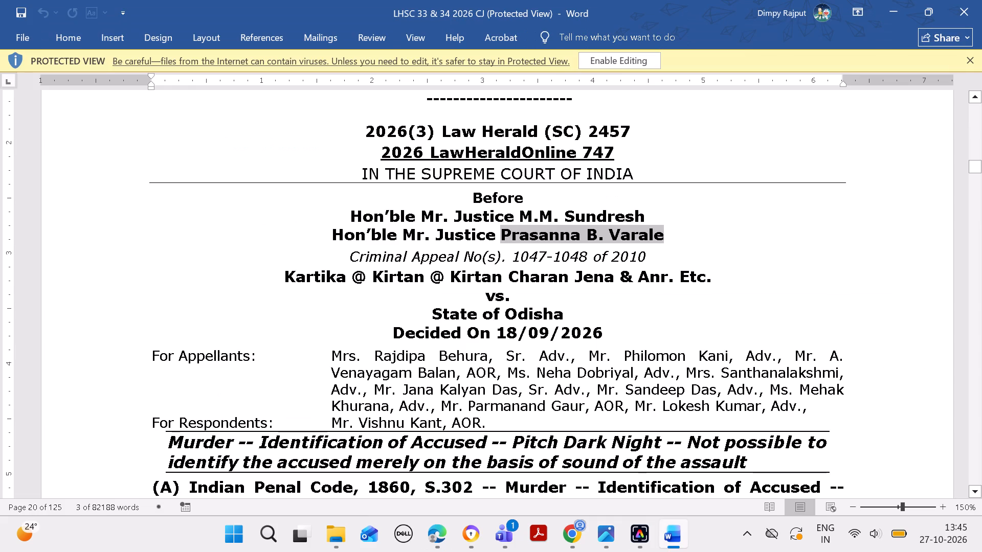
click(662, 538)
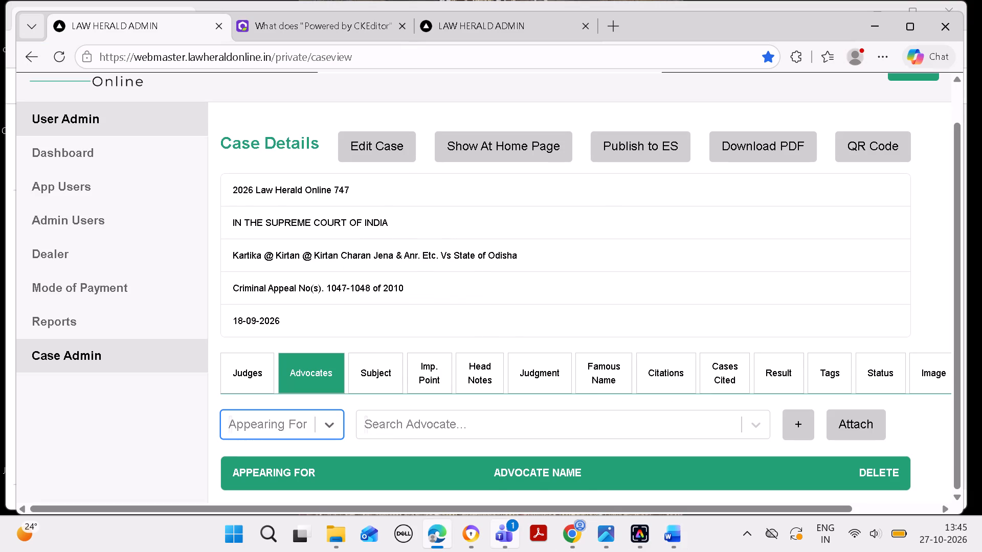
click(439, 540)
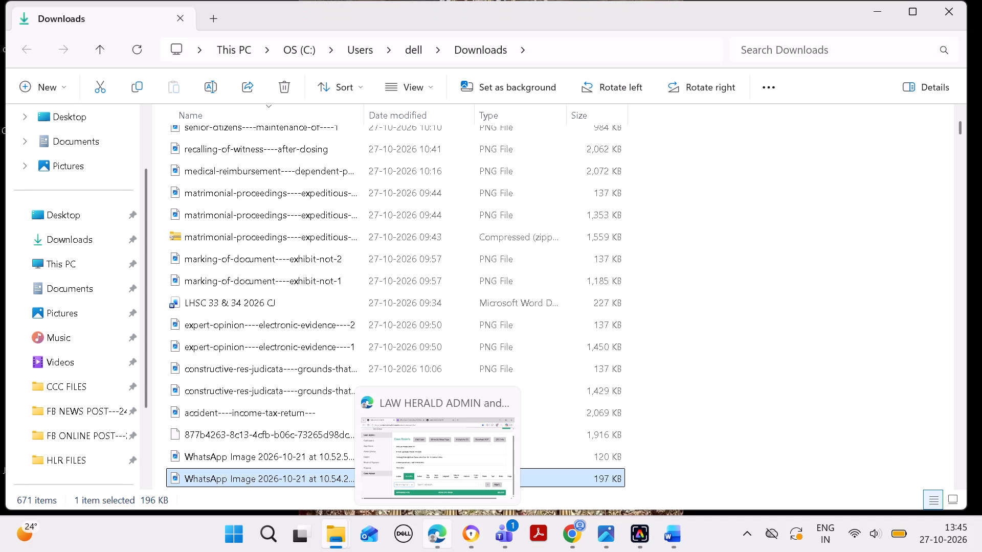
click(428, 541)
click(319, 423)
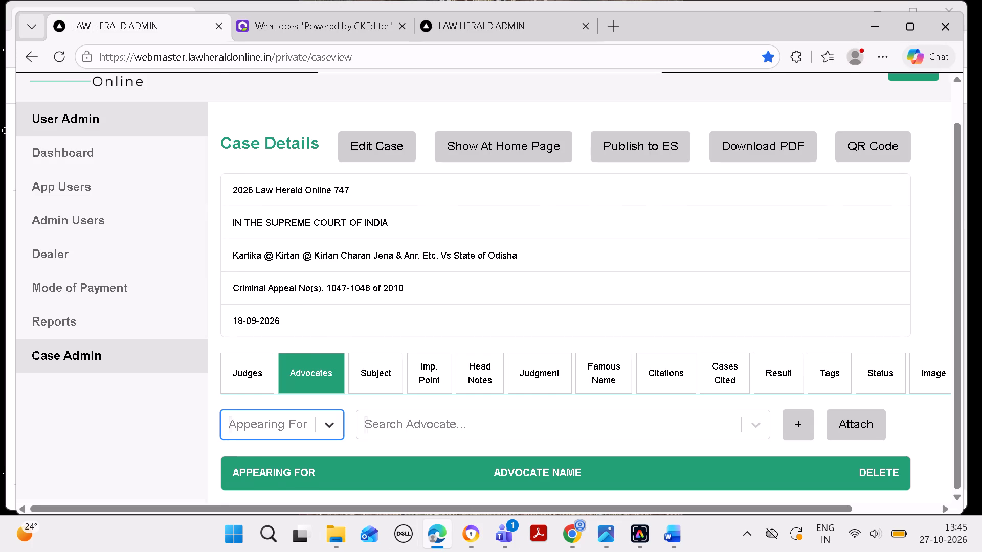
click(306, 405)
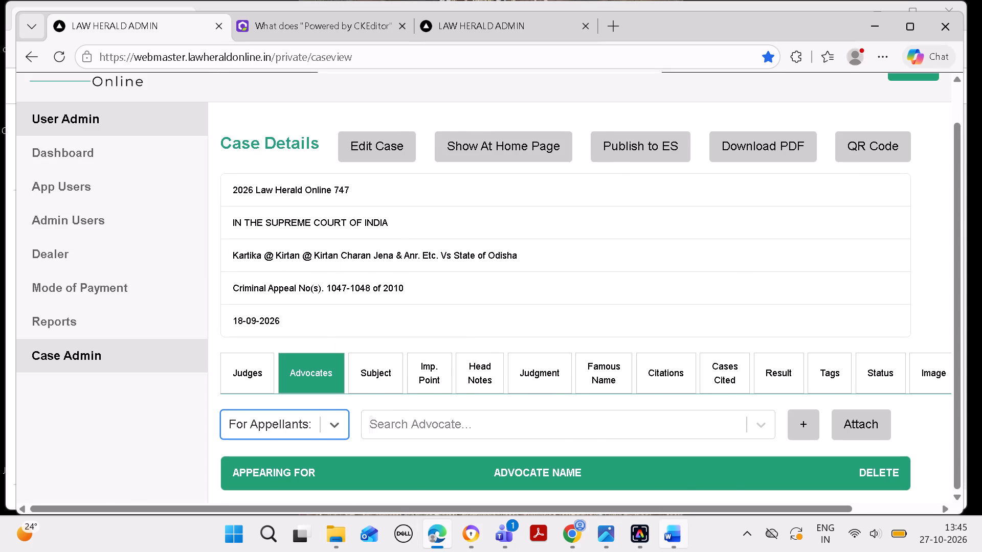
Copy the first appellants' advocate's name from the Word document and search the case's advocates for it in the Law Herald admin site.
click(683, 536)
drag(375, 355, 462, 356)
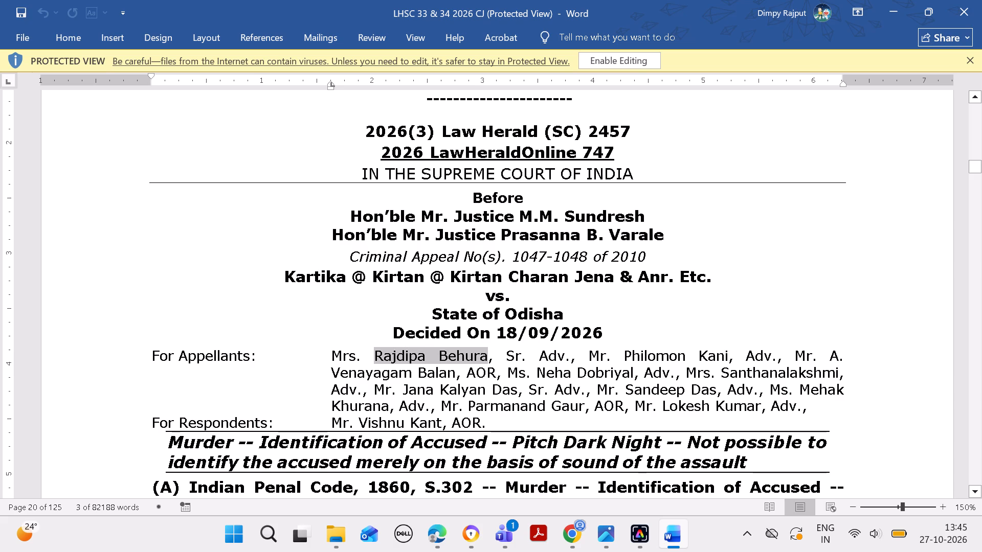
key(ctrl+c)
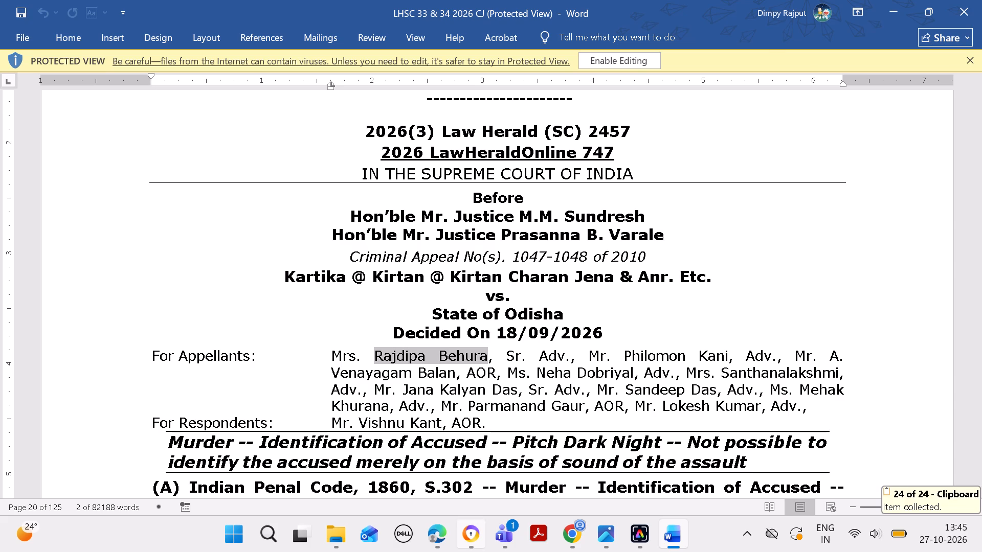
click(449, 542)
click(447, 429)
key(ctrl+v)
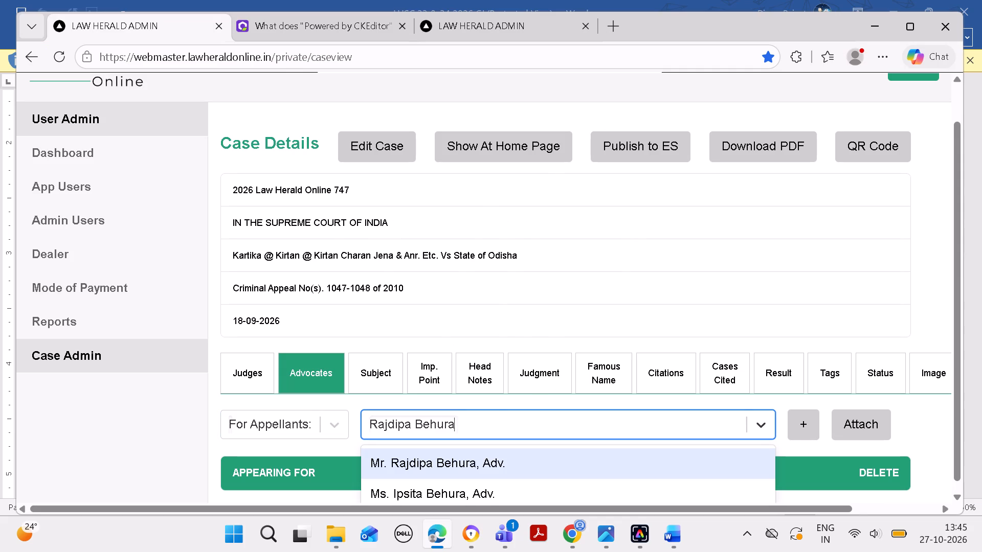
drag(949, 393, 954, 409)
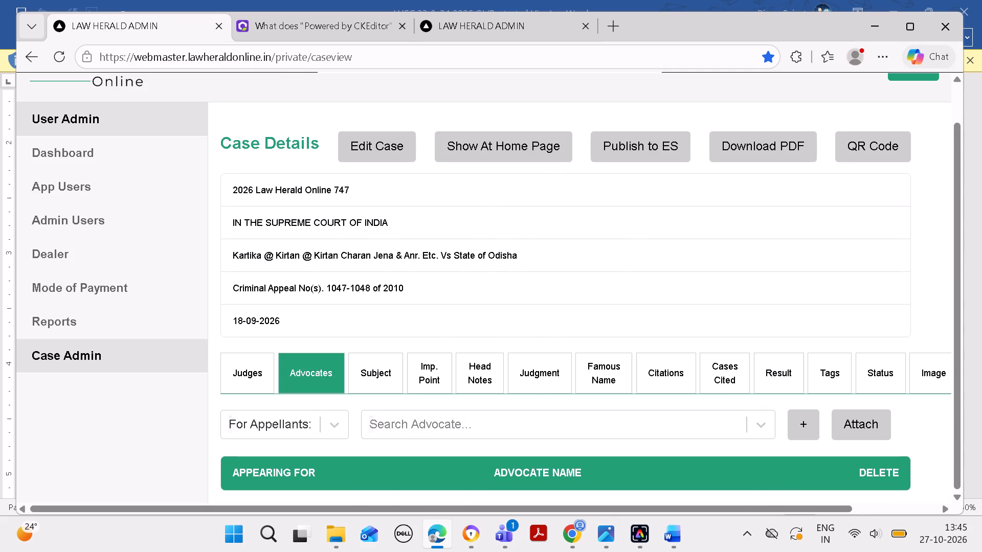
drag(954, 409, 957, 423)
drag(955, 398, 969, 447)
click(681, 423)
key(ctrl+v)
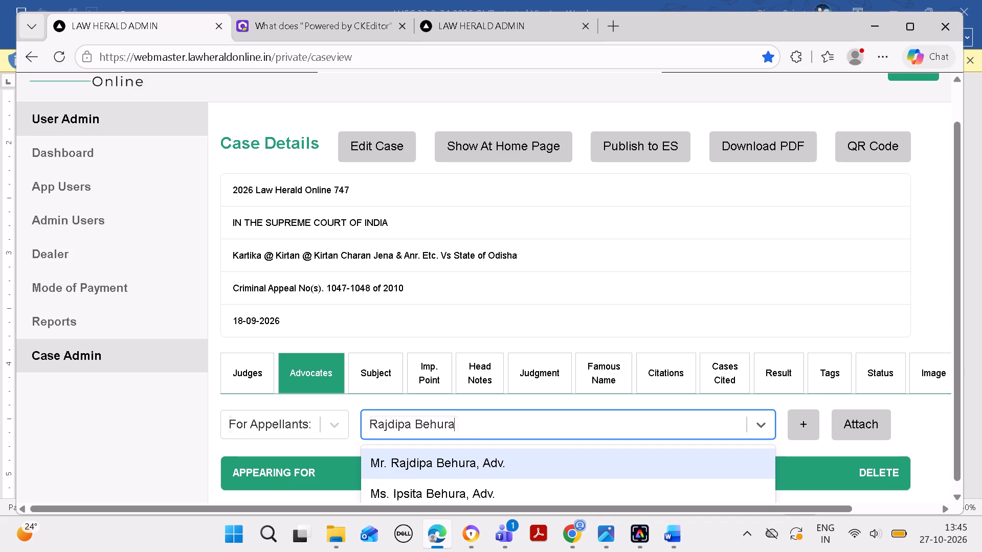
key(Down)
key(Down)
key(Down)
key(Down)
key(Down)
Add the first appellants' advocate as a new entry with prefix Mrs. and designation Senior Advocate, checking the Word document, and save and attach it.
click(801, 427)
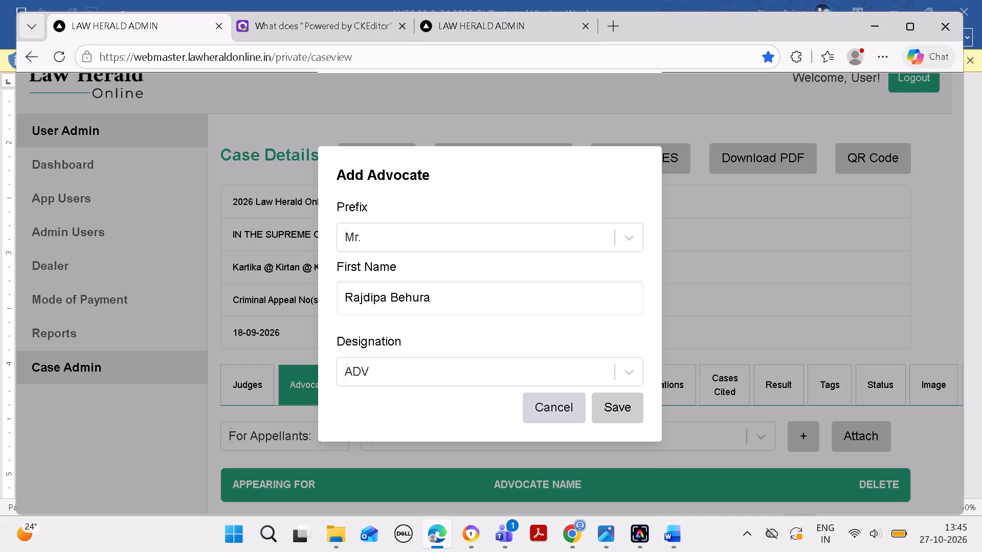
click(632, 241)
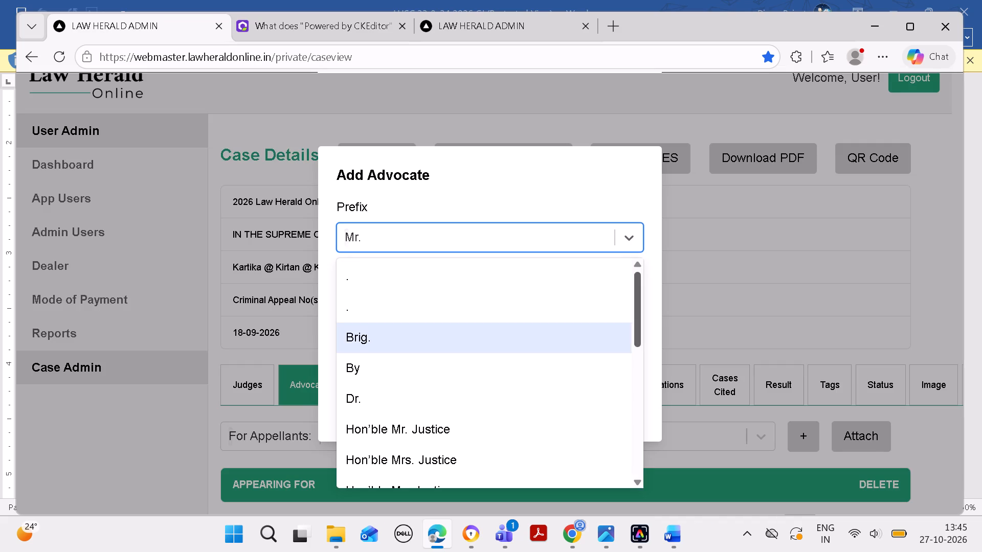
drag(635, 327, 650, 394)
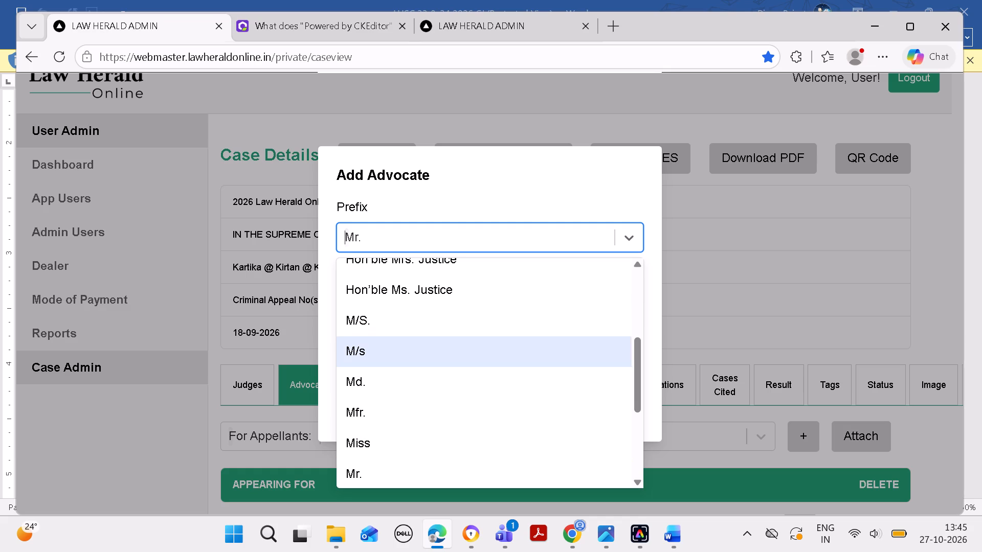
drag(635, 372, 642, 409)
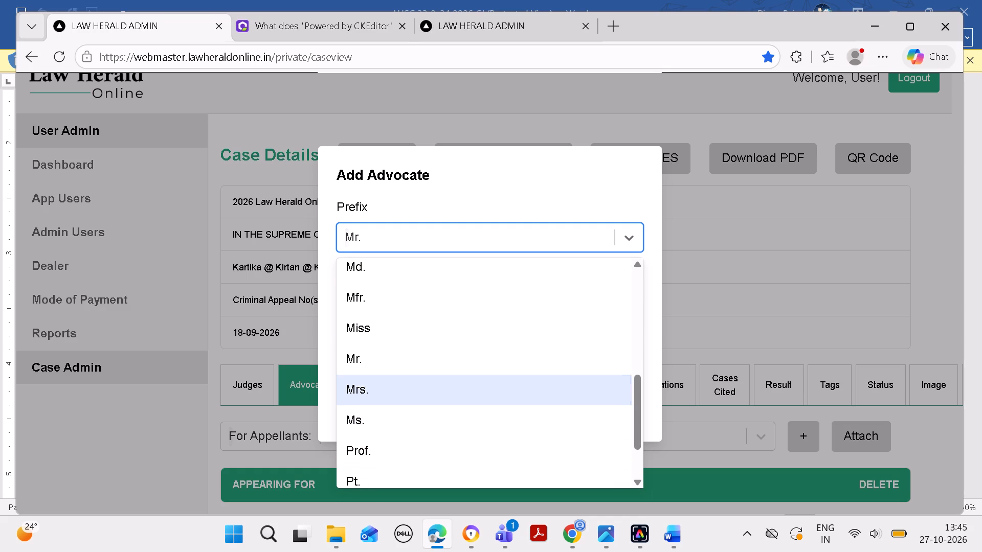
click(566, 395)
click(669, 528)
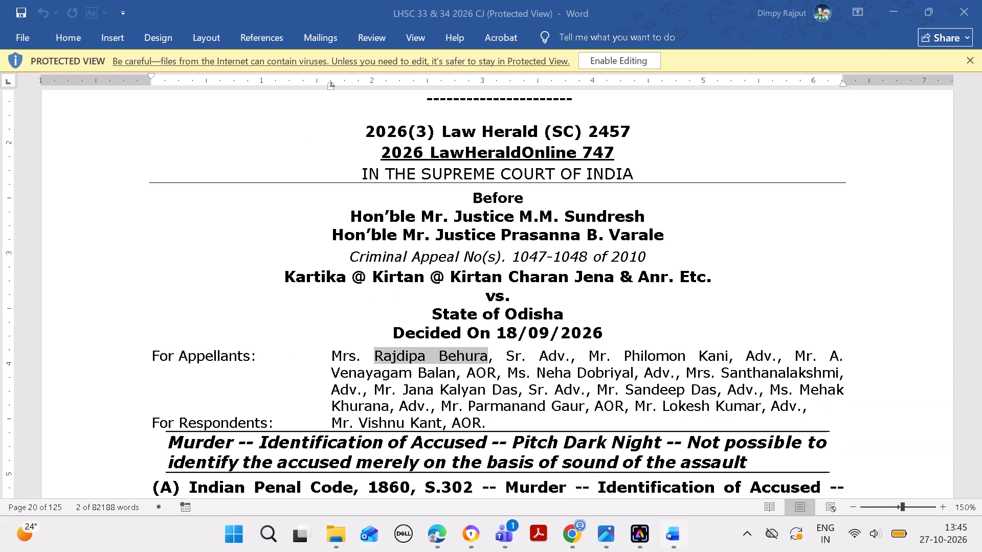
click(451, 537)
click(430, 380)
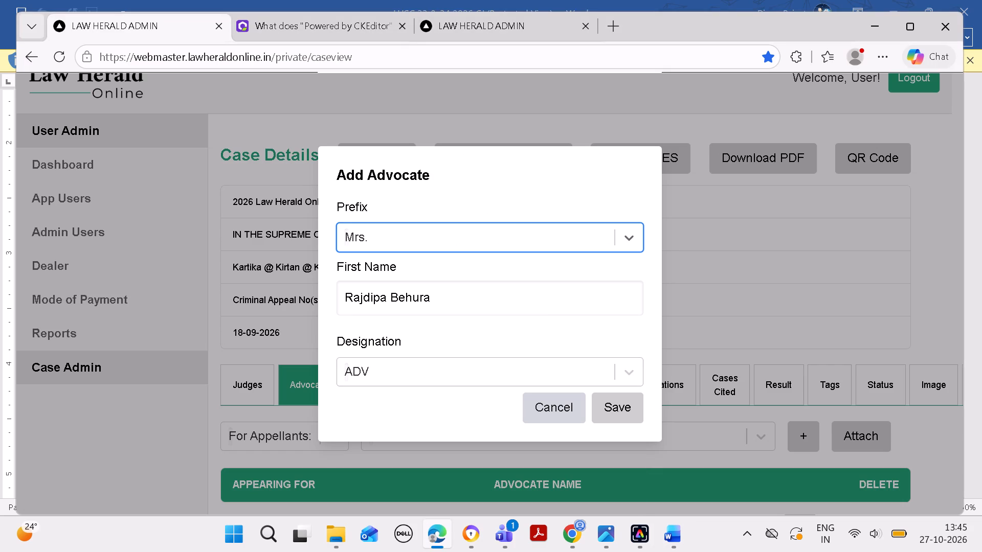
key(s)
text(ENII)
key(BackSpace)
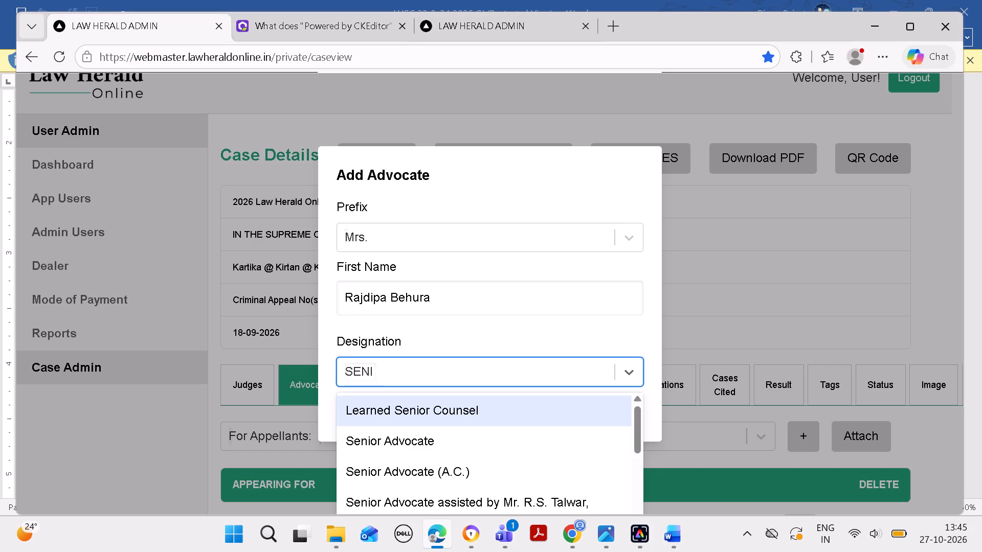
click(436, 435)
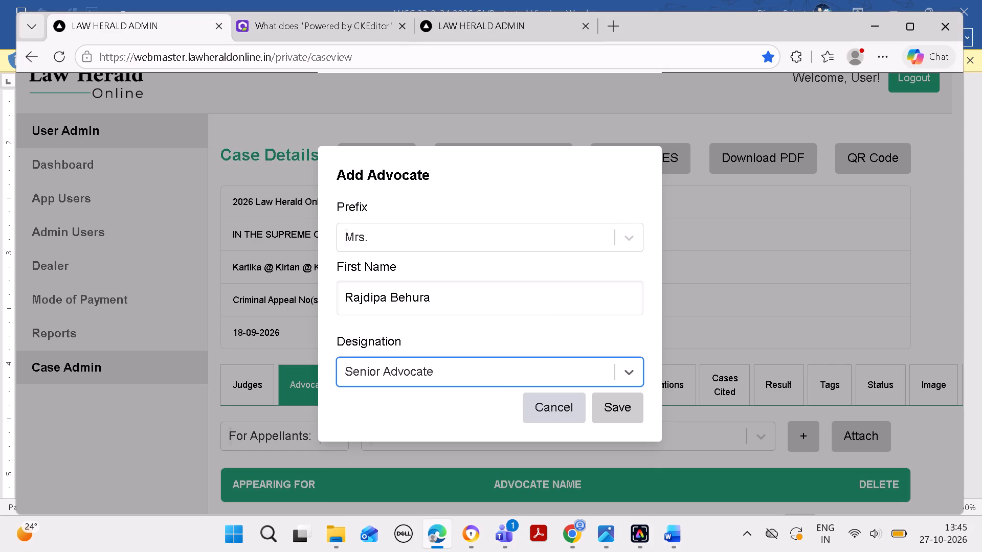
click(614, 411)
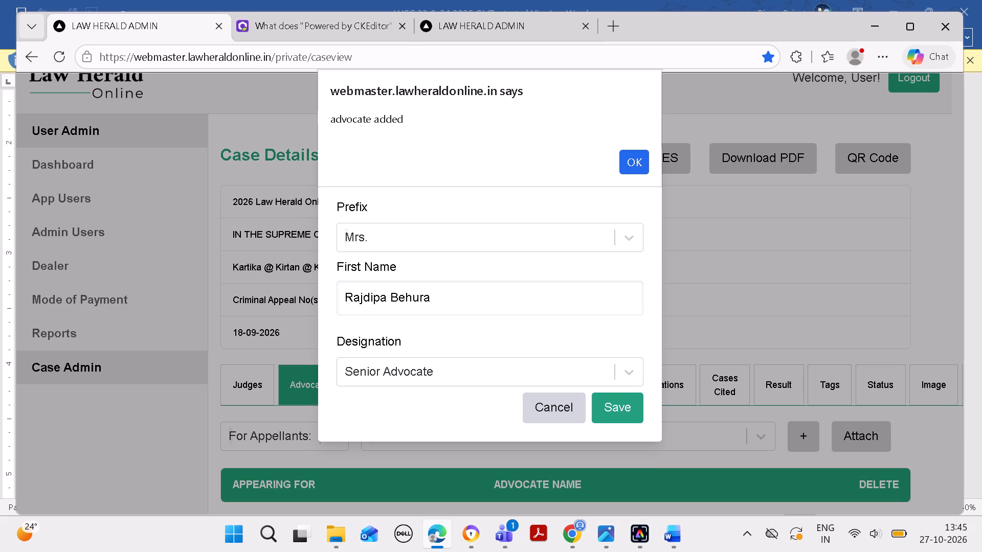
click(636, 170)
scroll(636, 294, down, 3)
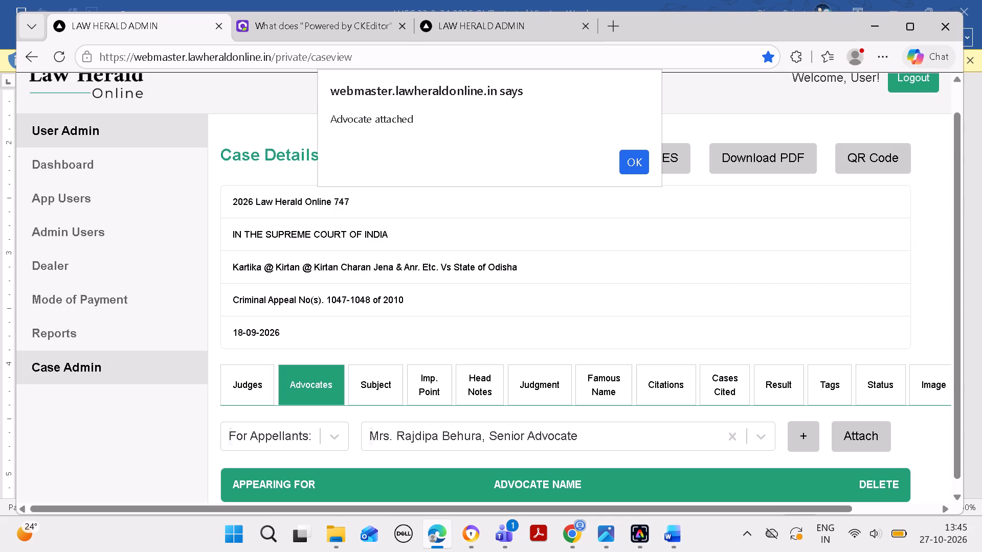
scroll(628, 318, down, 3)
click(637, 170)
Copy the second appellants' advocate's name from the Word document and search the case's advocates for it in the Law Herald admin site.
scroll(630, 322, down, 9)
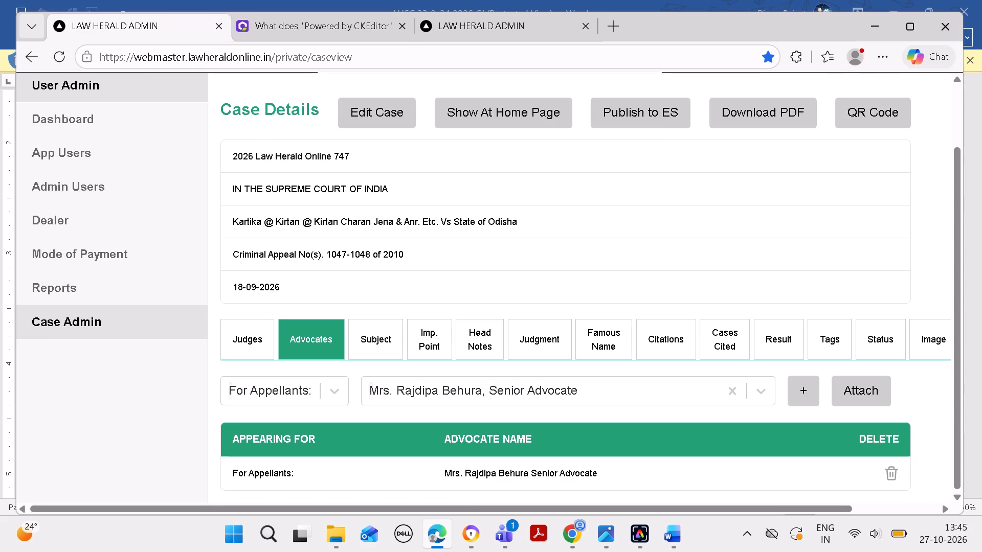
scroll(622, 355, down, 1)
click(671, 534)
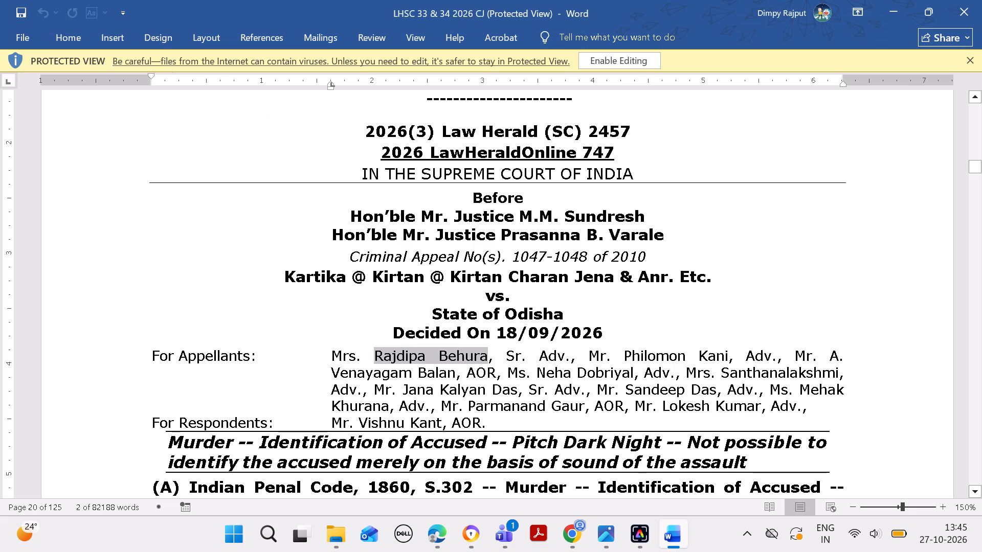
drag(622, 353, 627, 353)
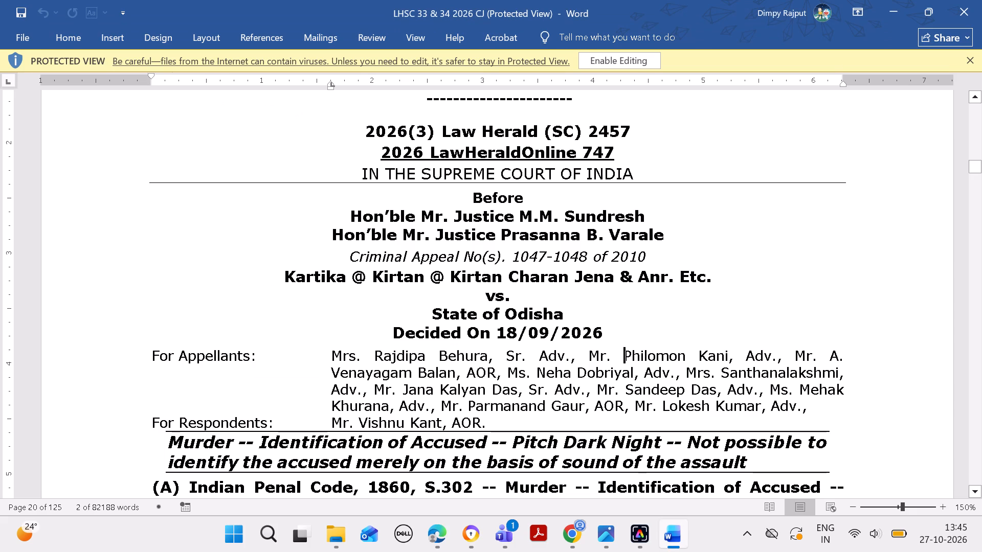
drag(627, 353, 718, 350)
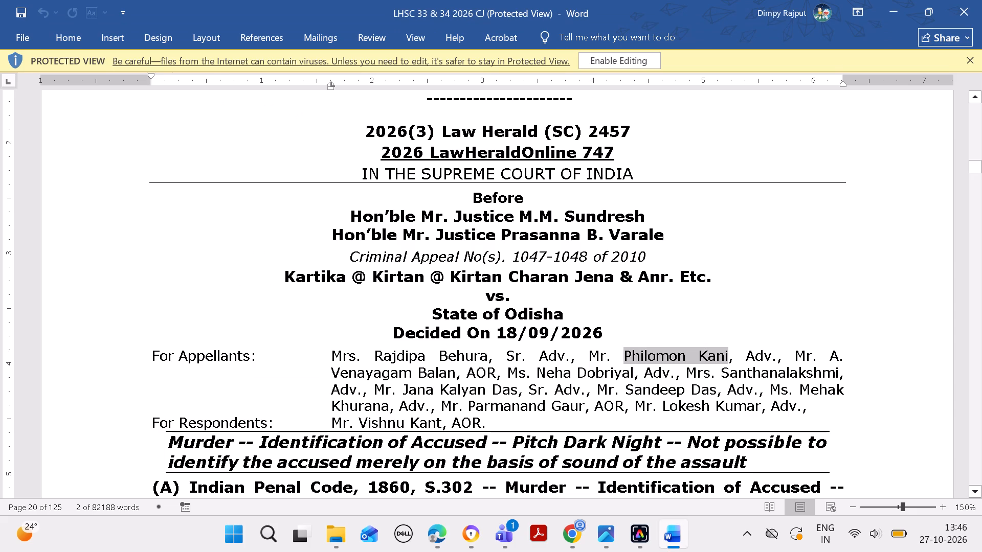
key(ctrl+c)
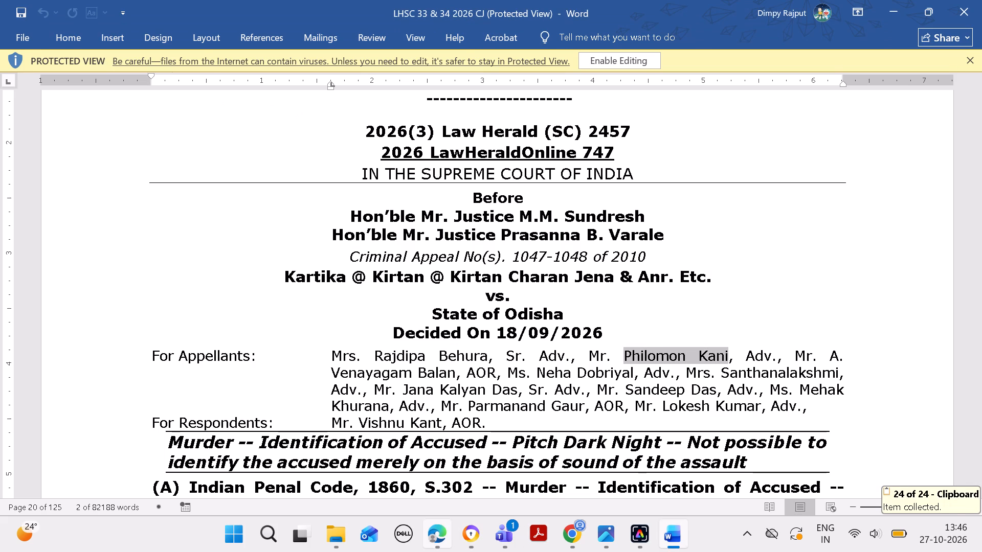
click(439, 540)
click(727, 388)
key(ctrl+v)
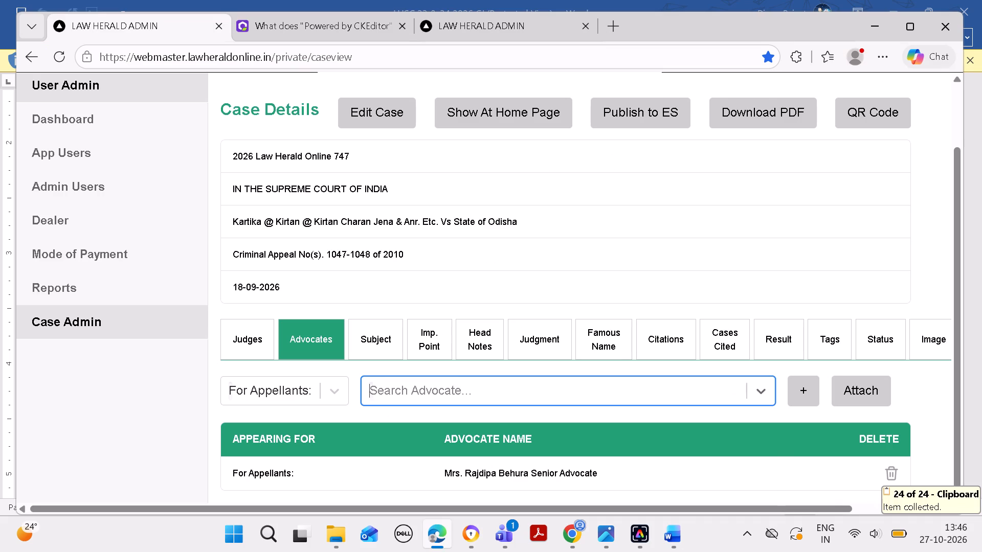
Add the second appellants' advocate as a new entry with prefix Mr. and designation ADV, and save and attach it to the case.
click(798, 388)
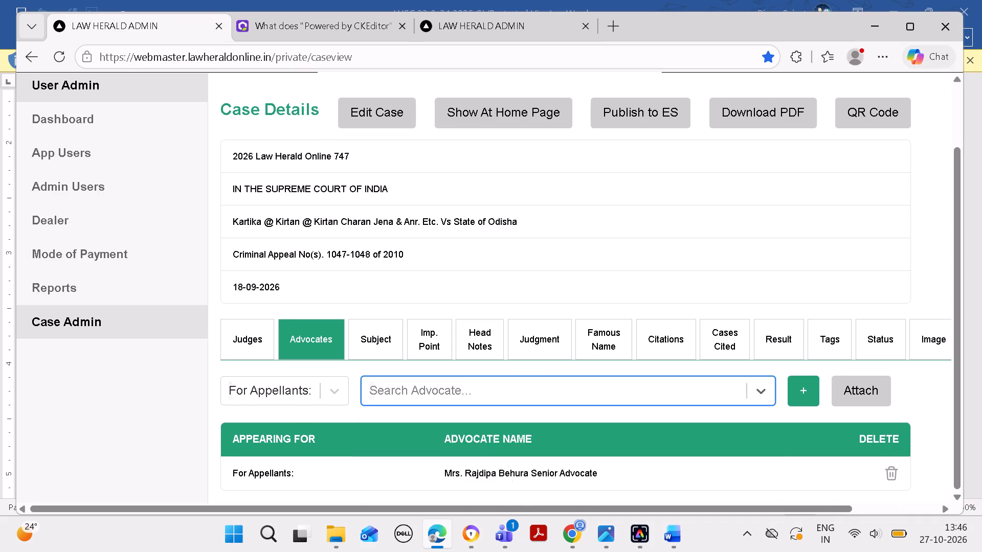
click(617, 417)
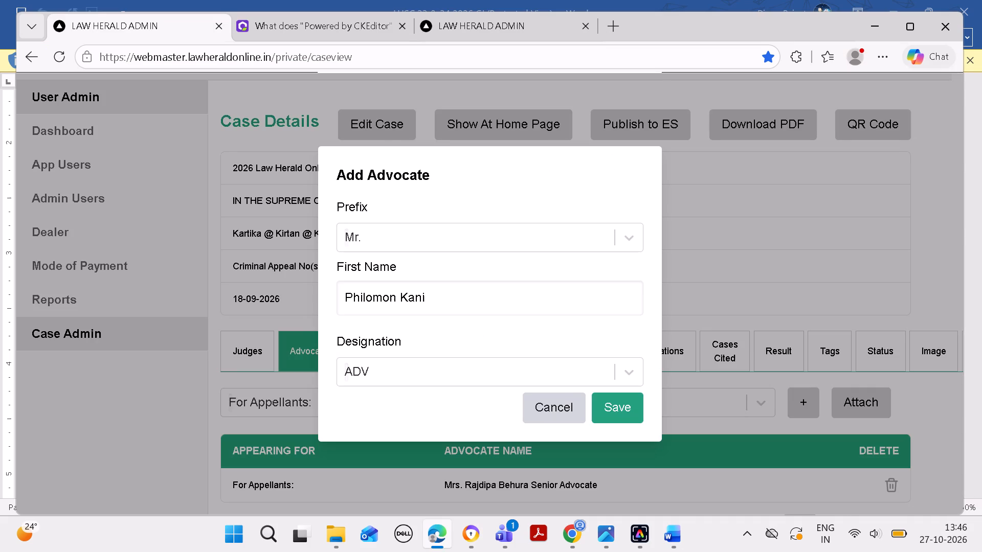
click(636, 173)
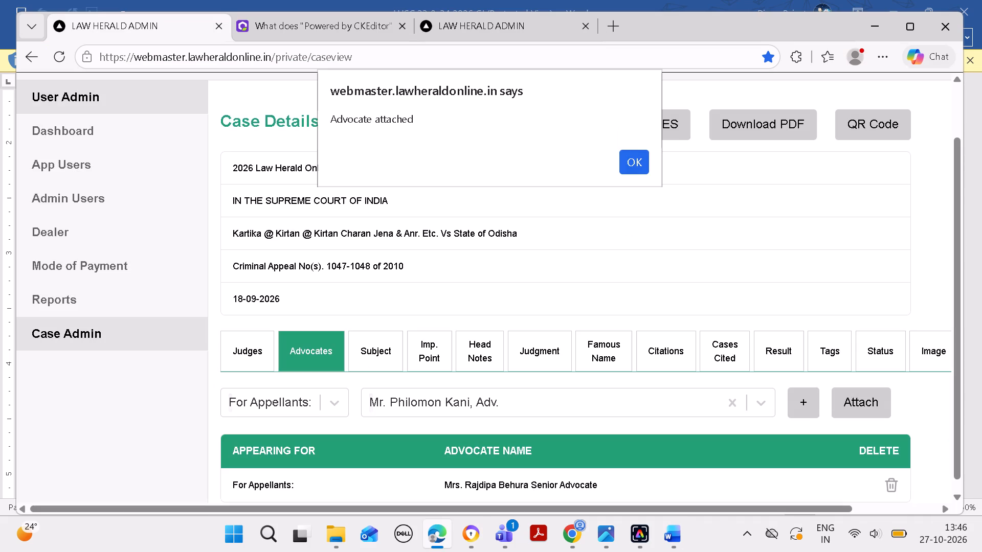
click(634, 166)
Copy the third appellants' advocate's name from the Word document and attach the matching AOR entry to the case in the Law Herald admin site.
scroll(627, 263, down, 10)
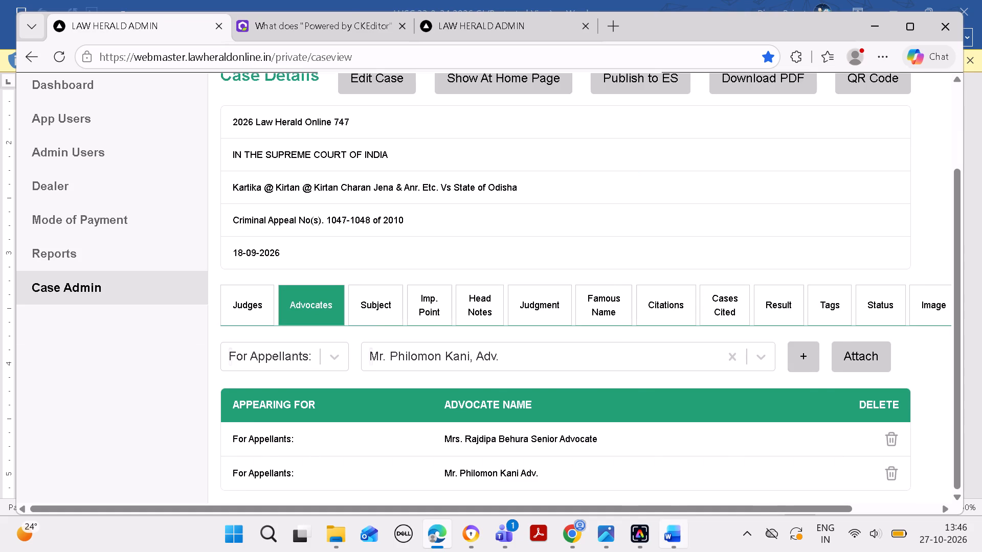
click(678, 527)
drag(825, 353, 830, 353)
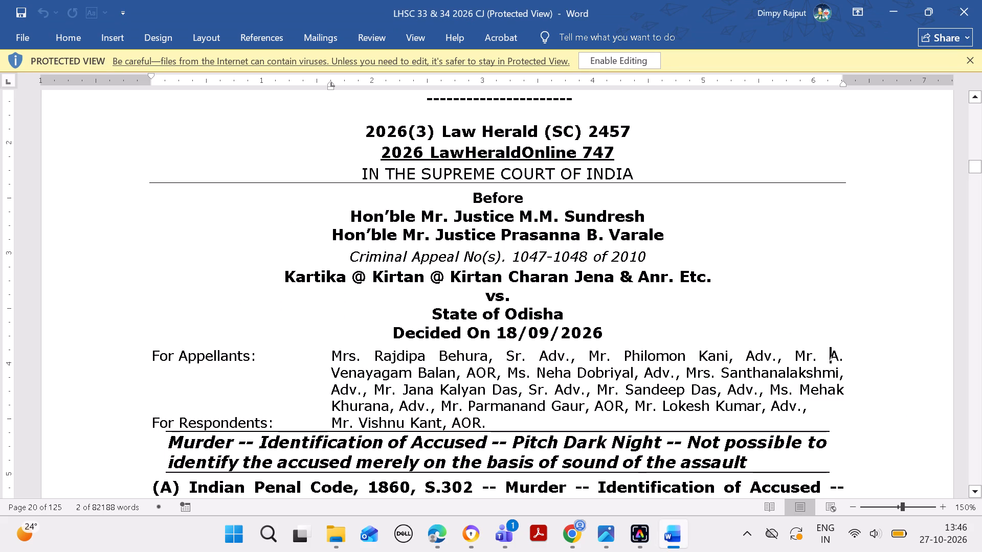
drag(830, 353, 453, 372)
key(ctrl+c)
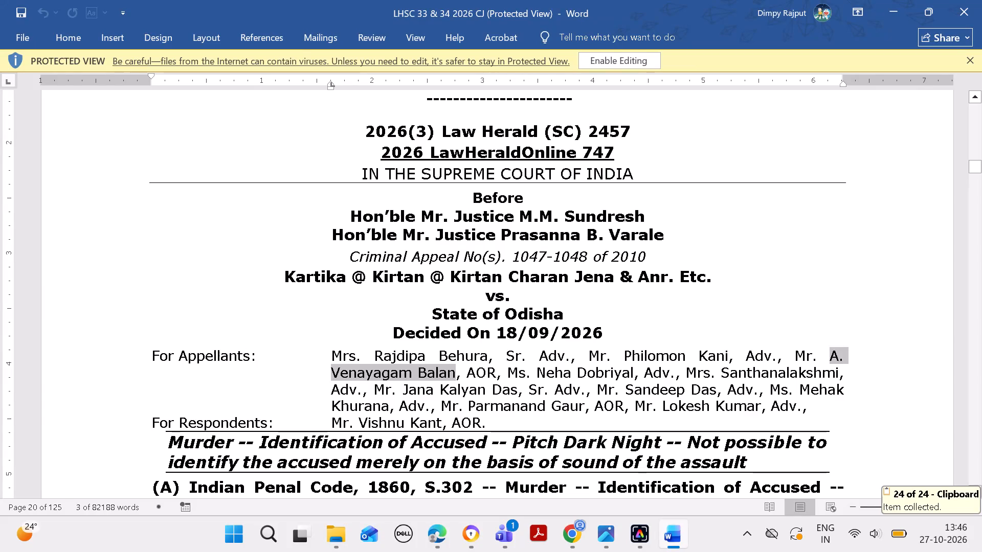
click(438, 538)
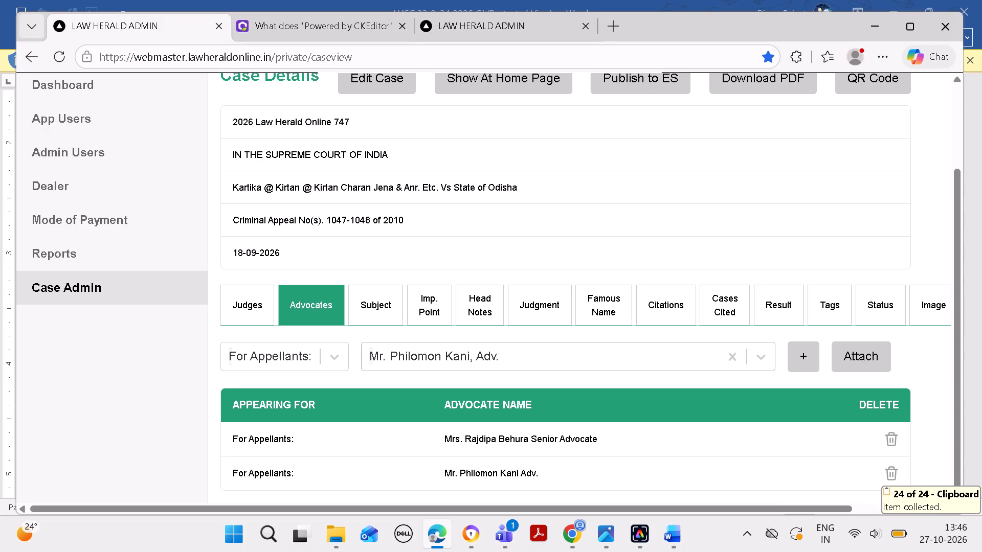
click(725, 357)
key(ctrl+v)
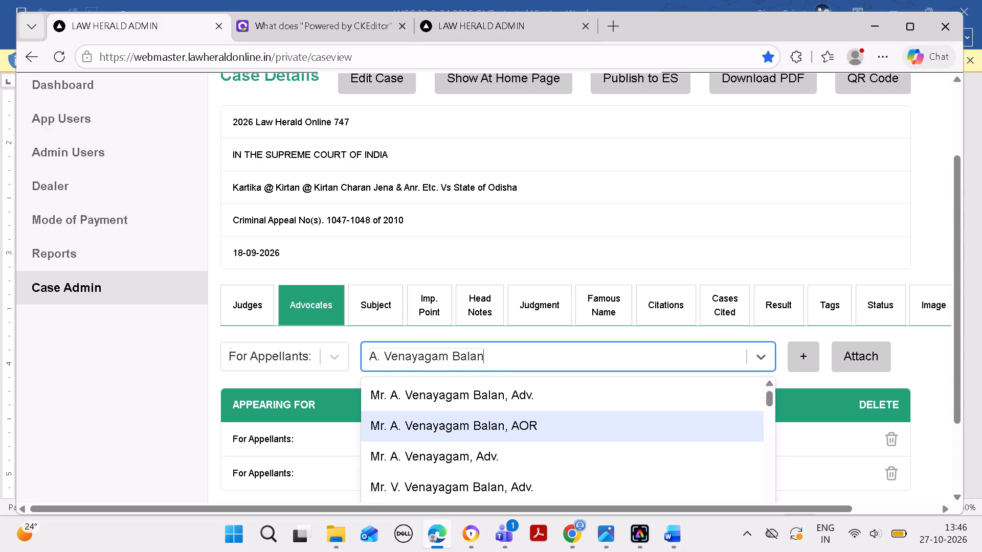
click(655, 421)
click(843, 363)
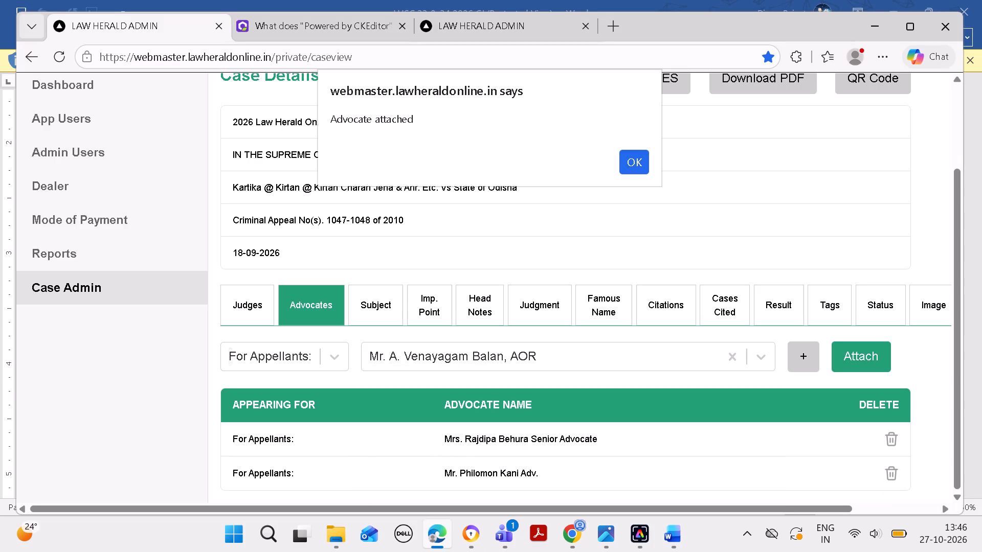
click(643, 165)
Copy the fourth appellants' advocate's name from the Word document, and clear the selected advocate in the Law Herald admin site.
scroll(663, 231, down, 8)
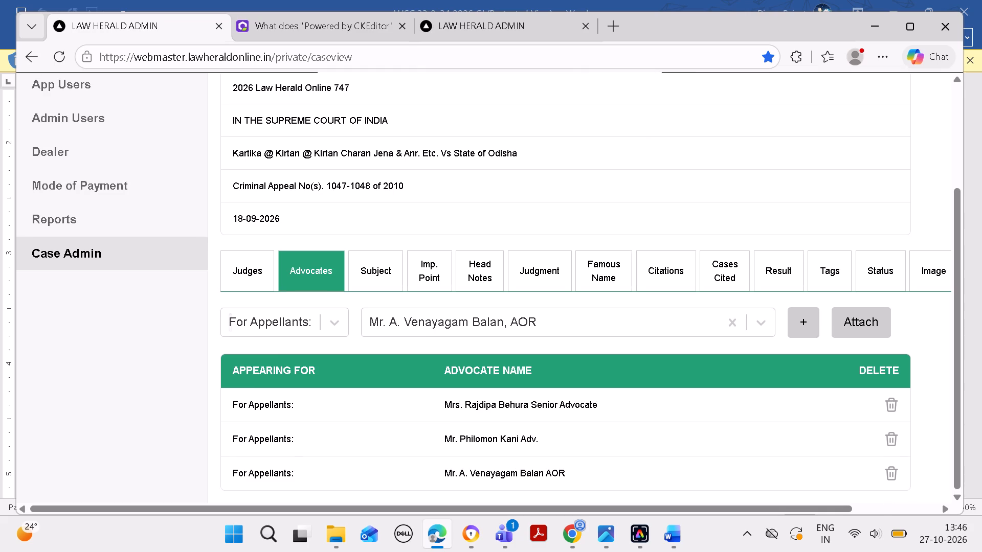
click(682, 533)
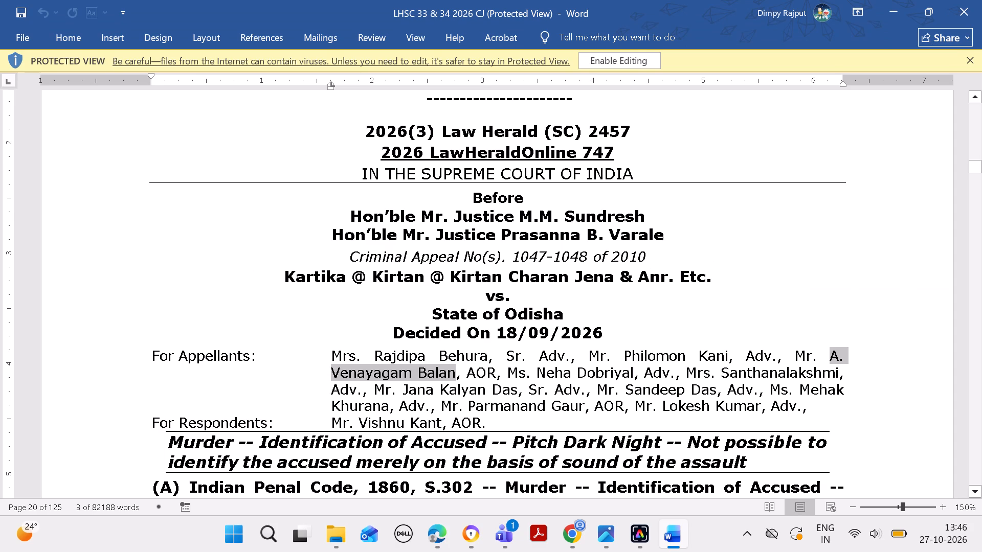
drag(532, 369, 545, 371)
click(545, 371)
drag(538, 369, 609, 369)
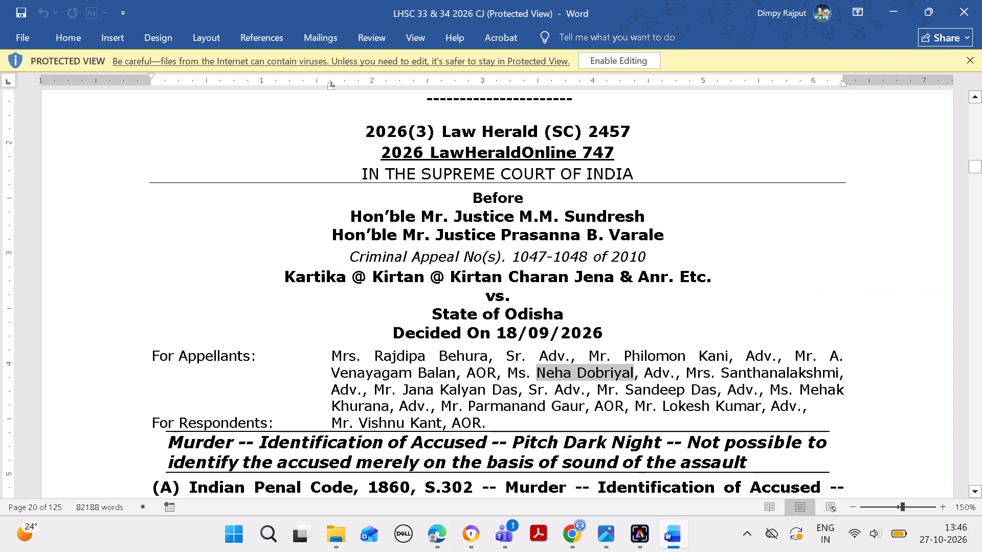
key(ctrl+c)
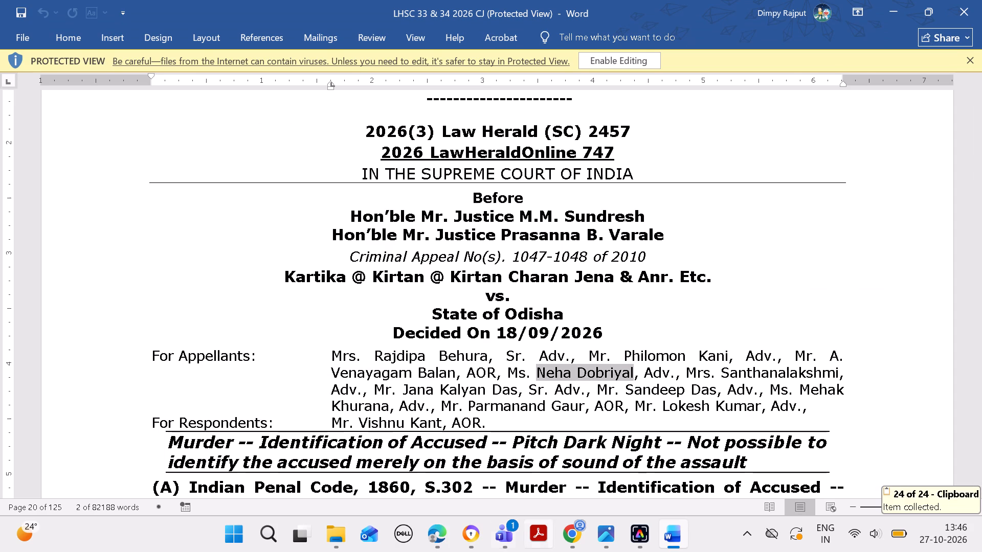
click(448, 536)
click(728, 324)
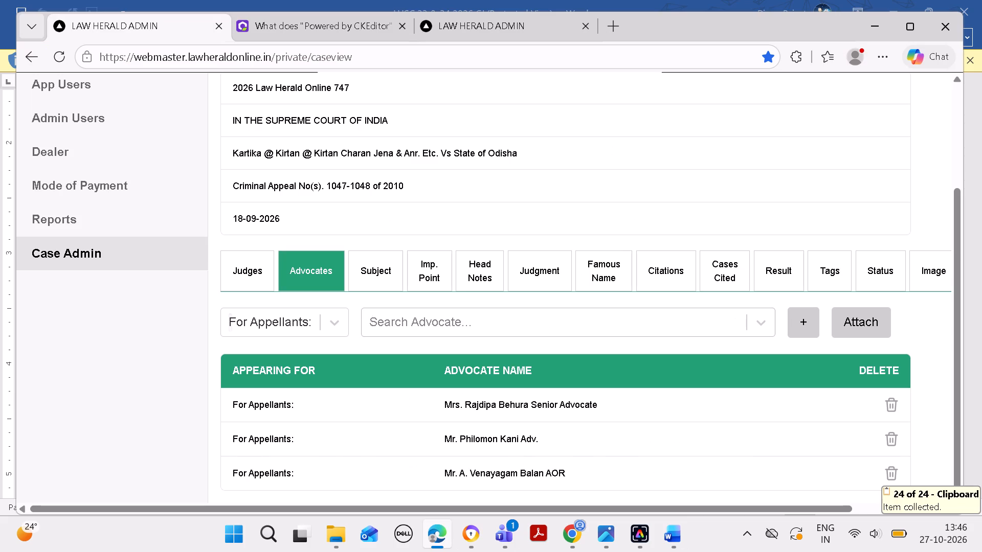
Add the fourth appellants' advocate as a new entry with prefix Ms. and designation ADV, save it and attach it to the case.
key(ctrl+v)
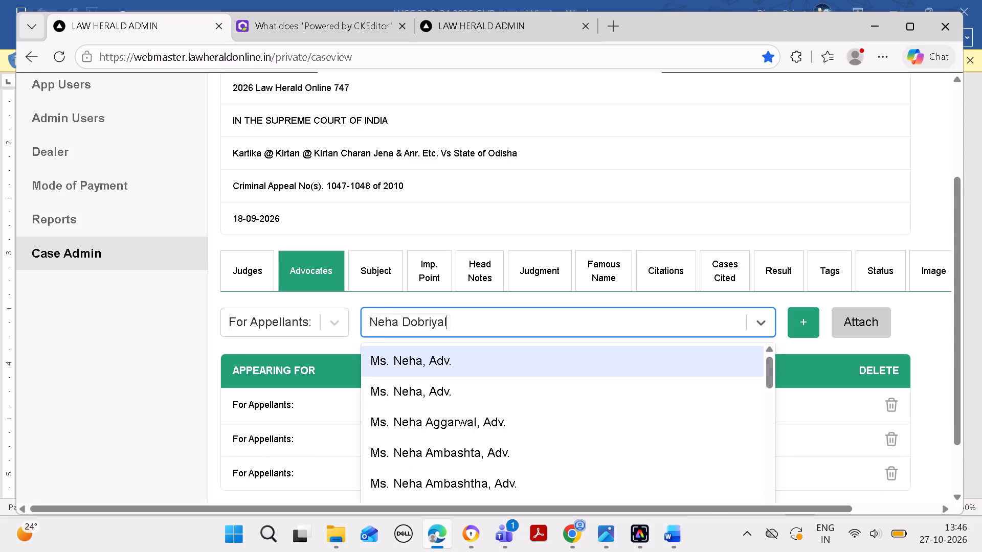
click(799, 327)
click(628, 239)
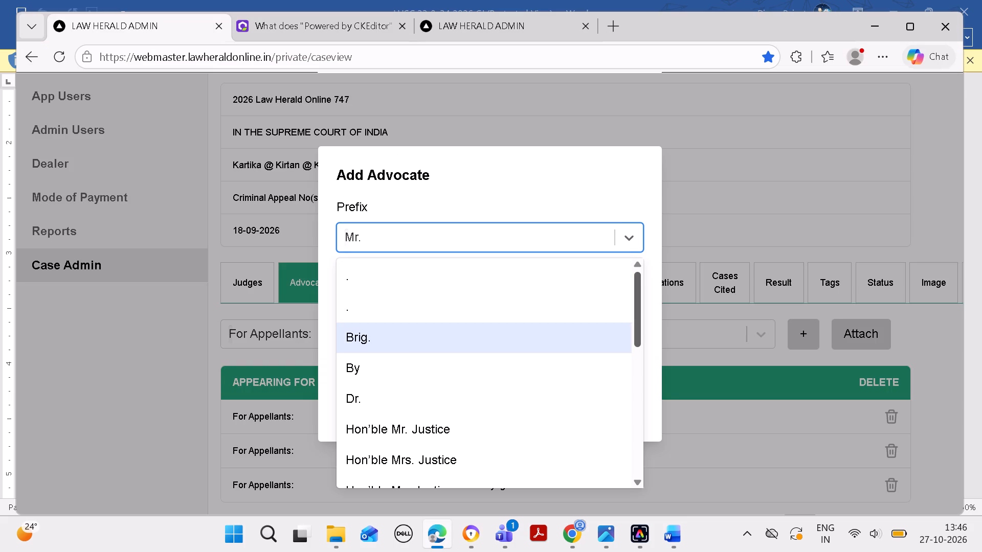
drag(638, 337, 650, 406)
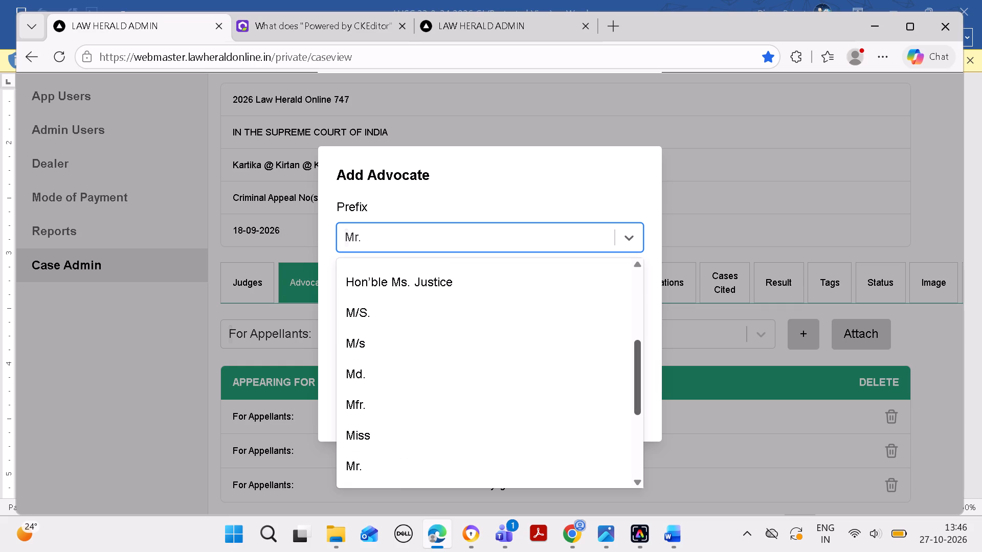
drag(639, 401, 644, 434)
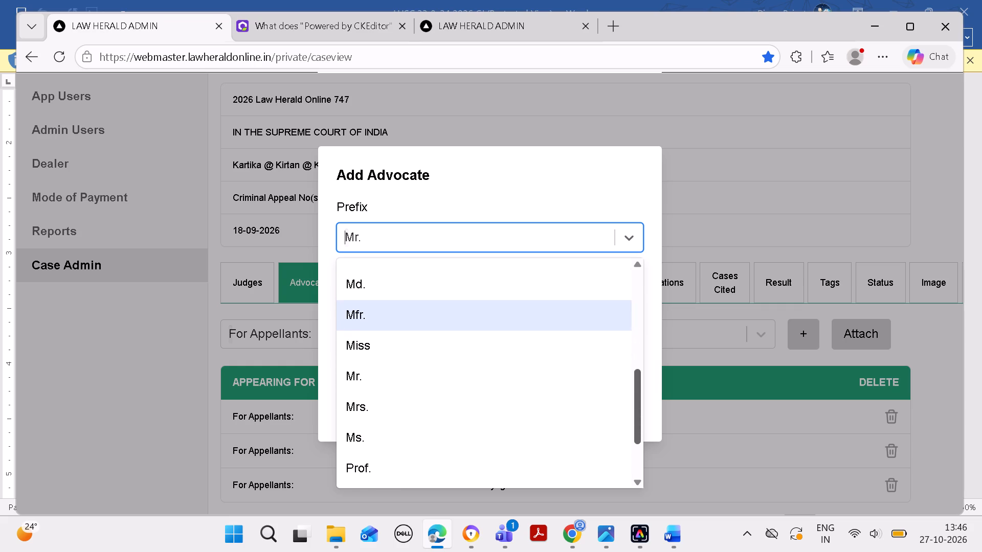
drag(644, 434, 648, 455)
click(588, 374)
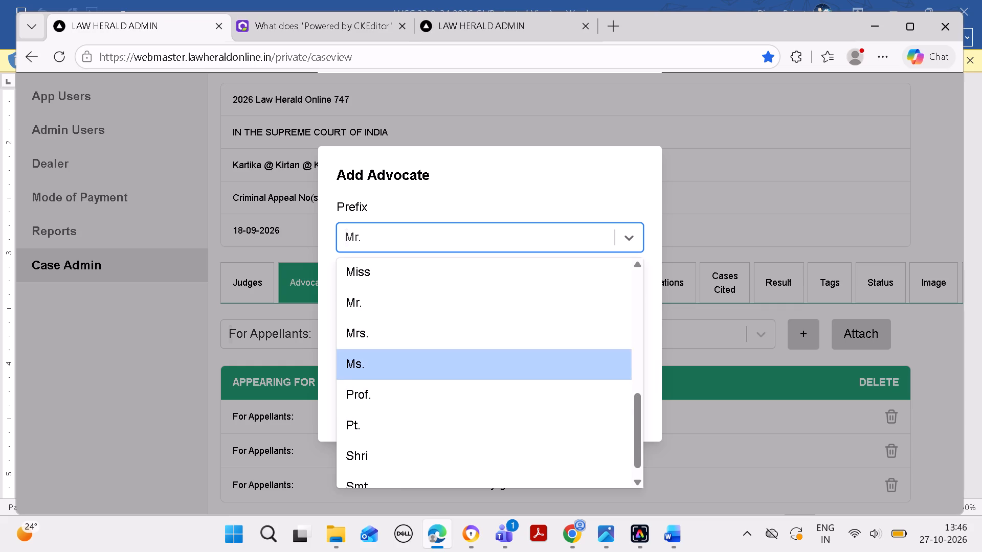
click(623, 409)
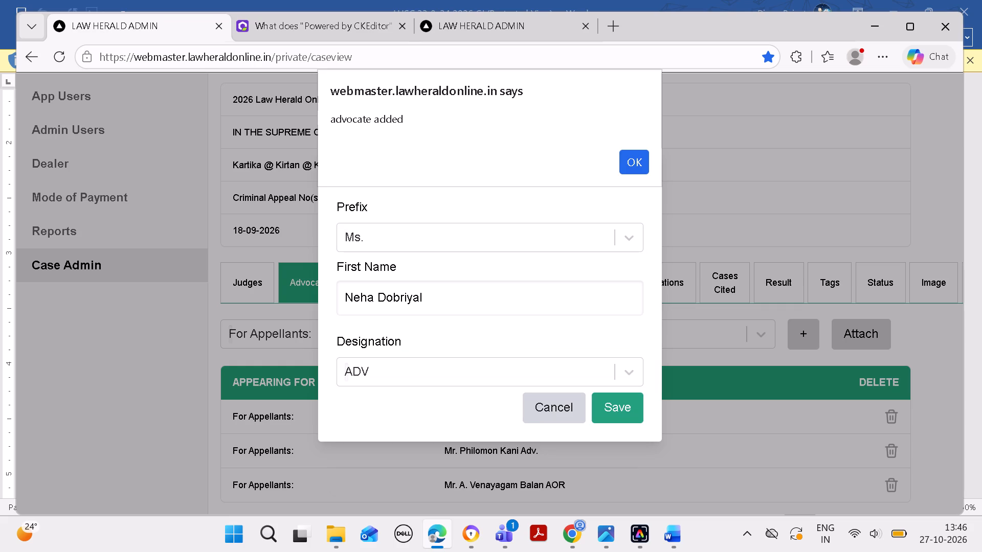
click(643, 162)
scroll(650, 191, down, 2)
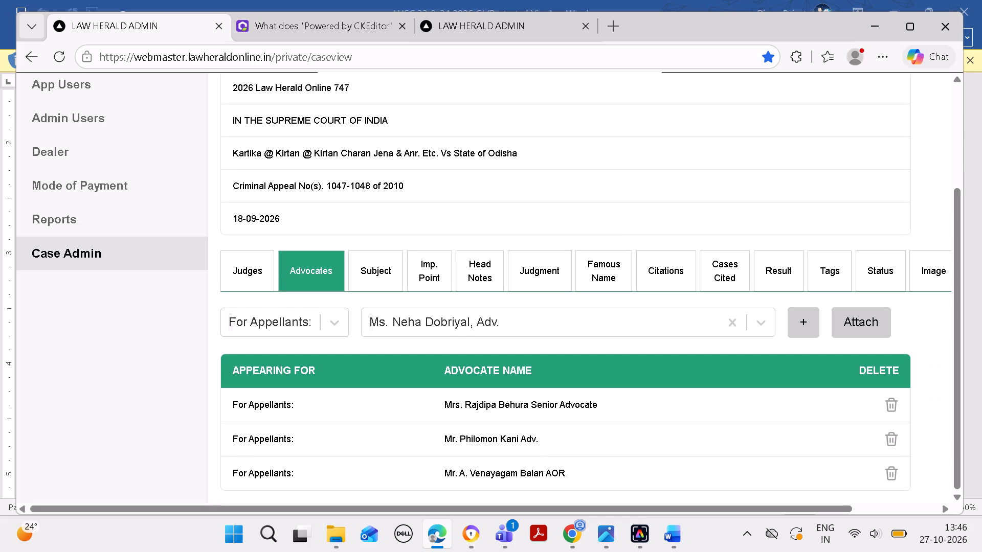
scroll(651, 195, down, 3)
click(643, 174)
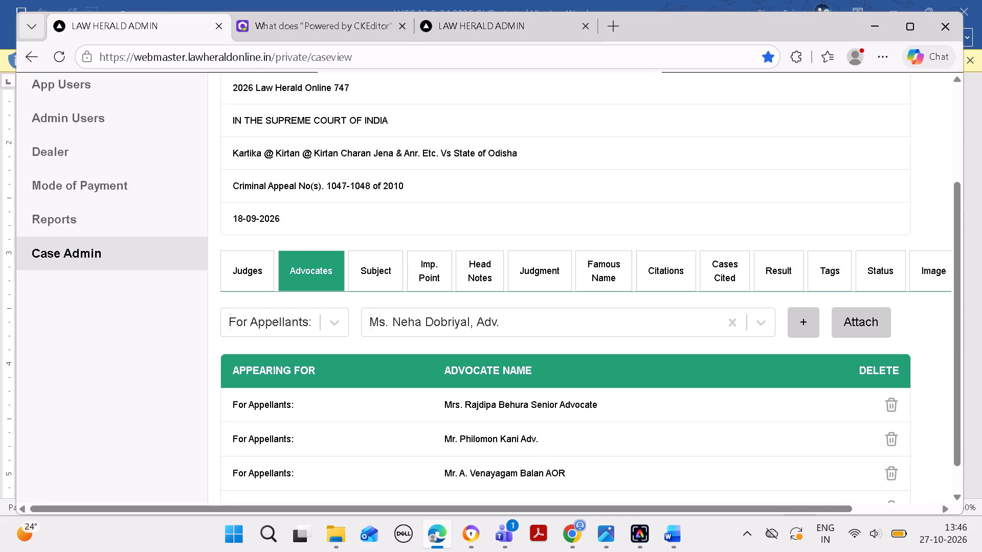
scroll(640, 173, down, 8)
Copy the fifth appellants' advocate's name from the Word document, look it up in the admin site, and attach the matching Mrs. entry.
click(680, 534)
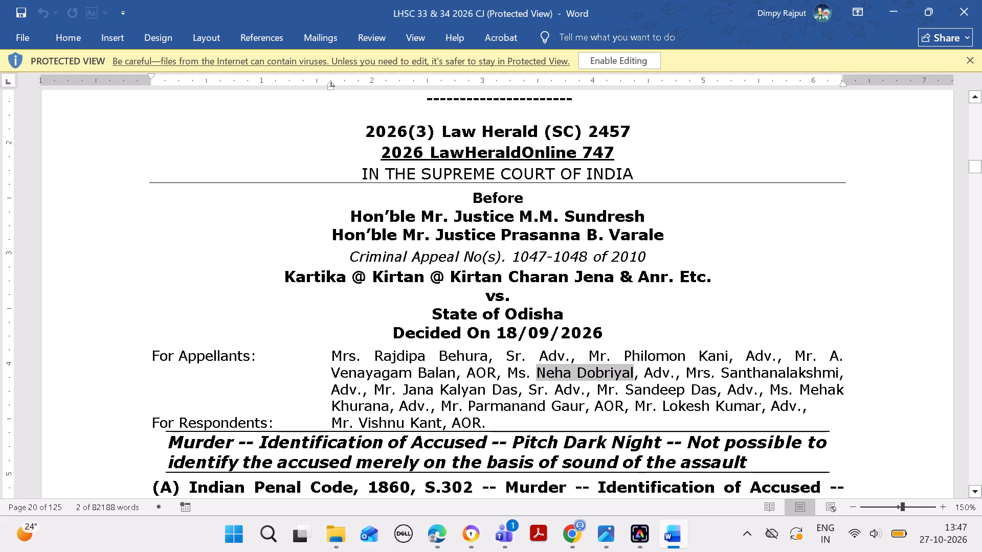
drag(723, 370, 814, 372)
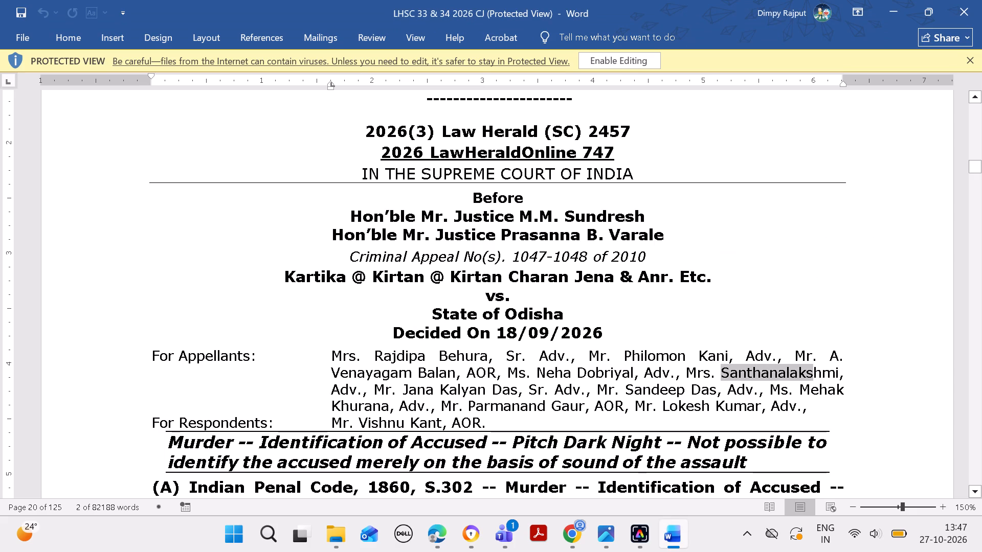
drag(814, 372, 841, 372)
key(ctrl+c)
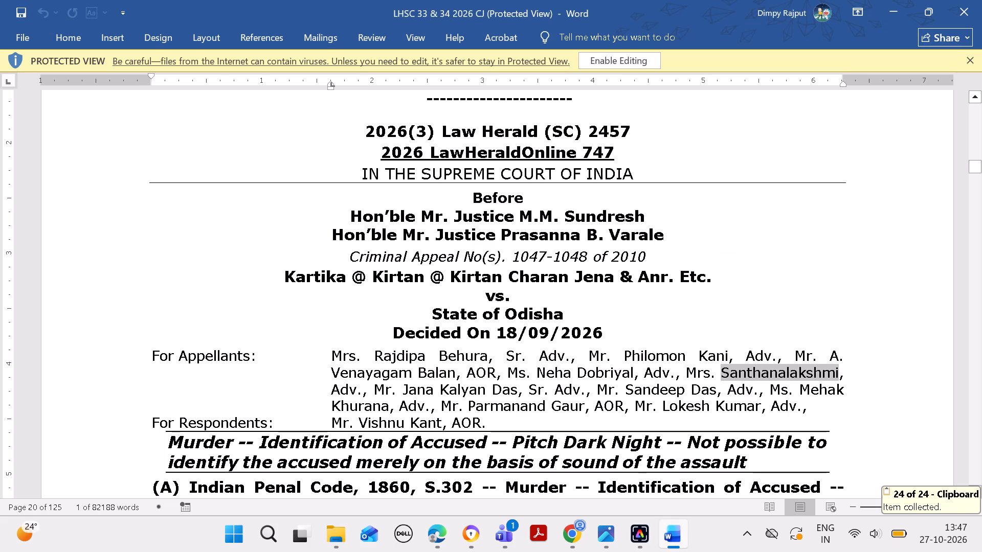
click(438, 540)
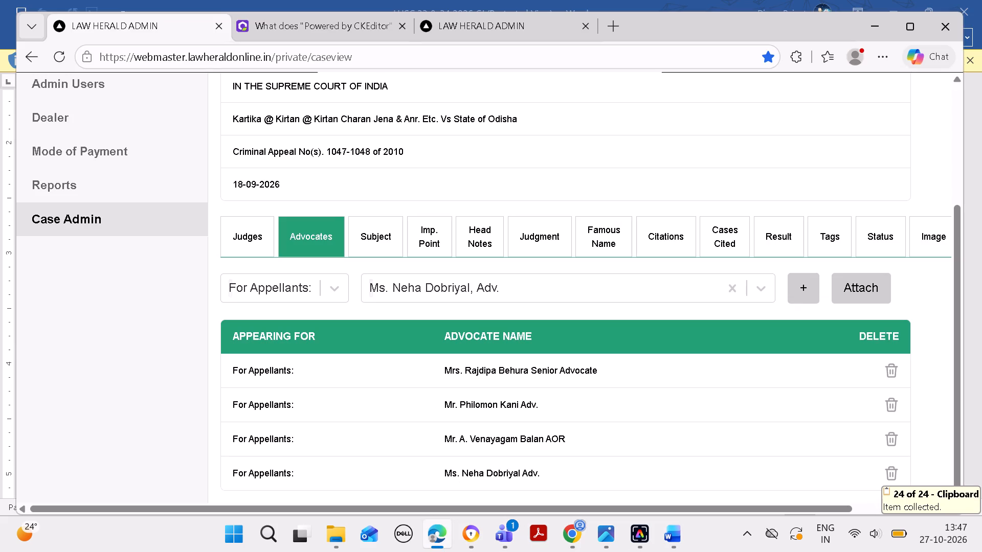
click(731, 288)
key(ctrl+v)
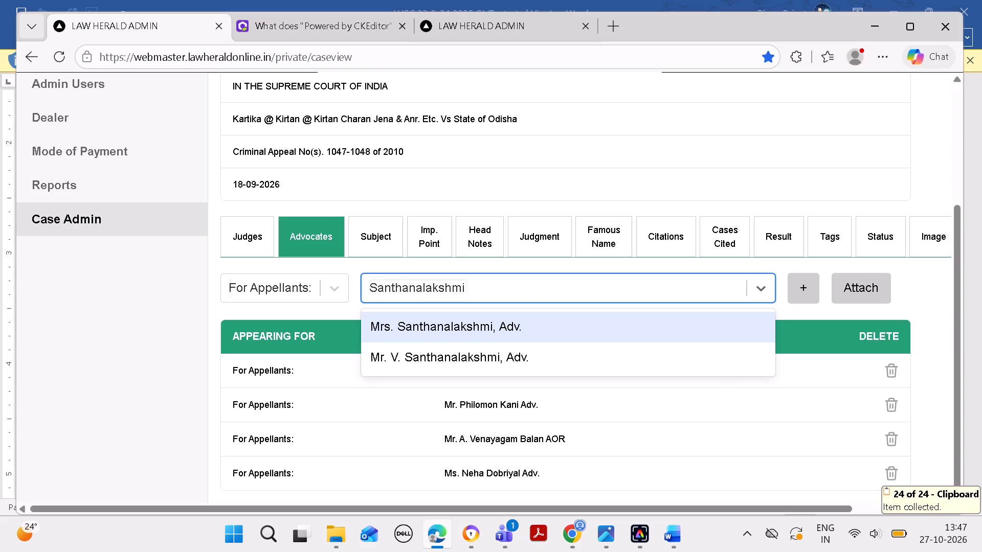
click(683, 313)
click(842, 289)
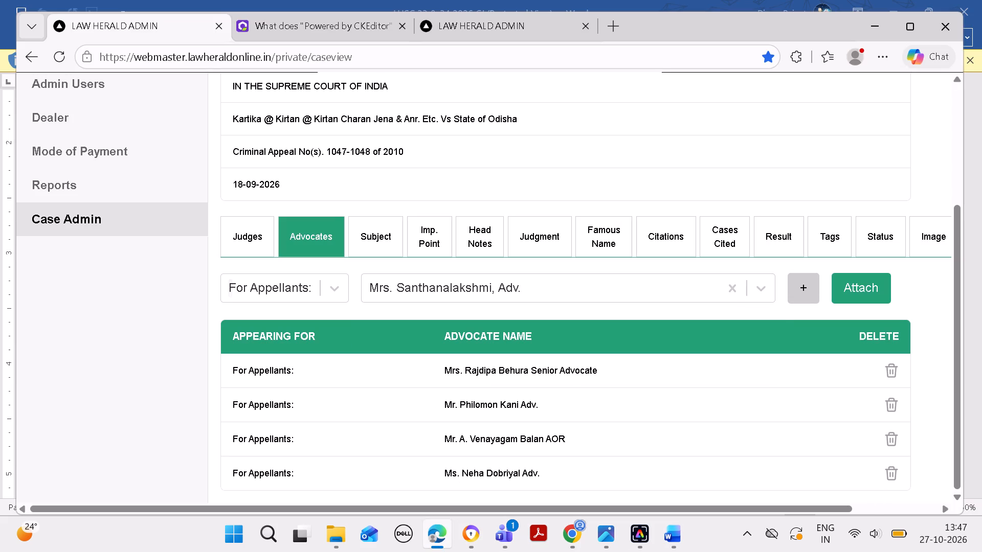
click(646, 162)
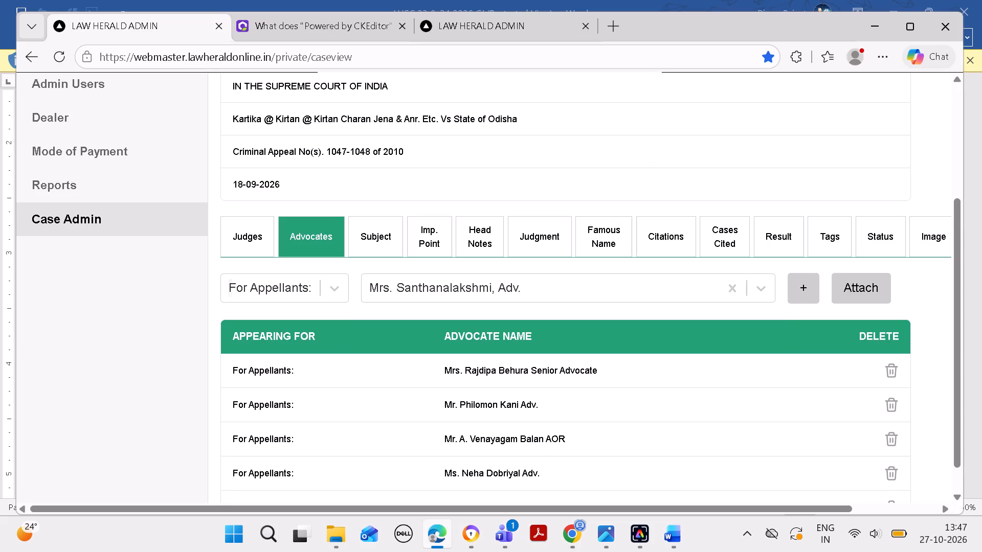
scroll(655, 190, down, 7)
Copy the sixth appellants' advocate's name from the Word document and return to the case's advocates in the Law Herald admin site.
click(673, 535)
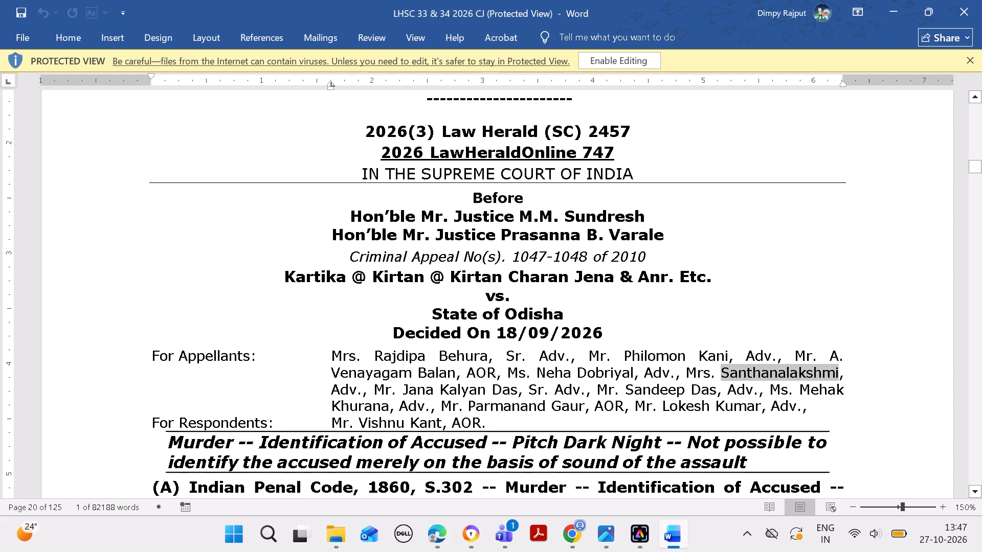
drag(405, 387, 477, 382)
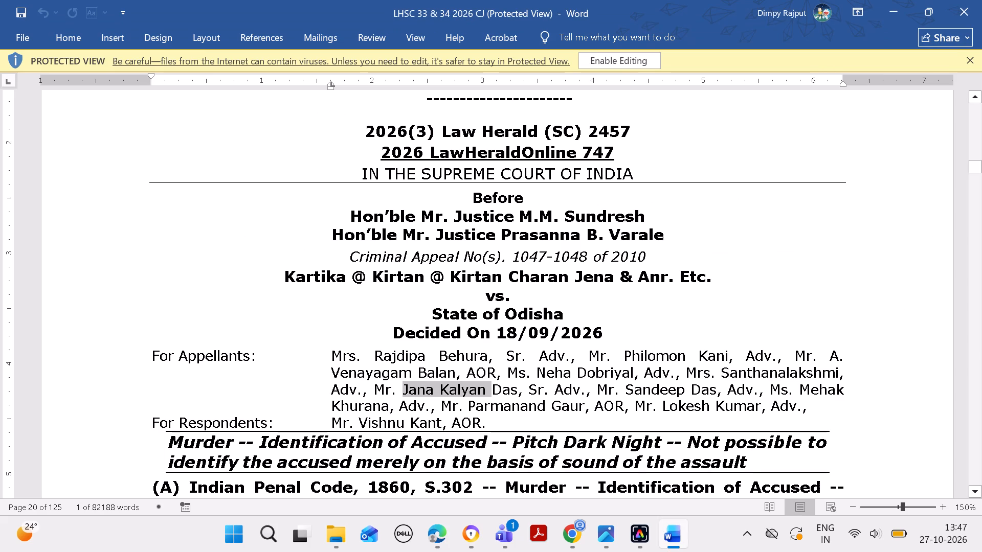
drag(477, 382, 509, 385)
key(ctrl+c)
click(440, 537)
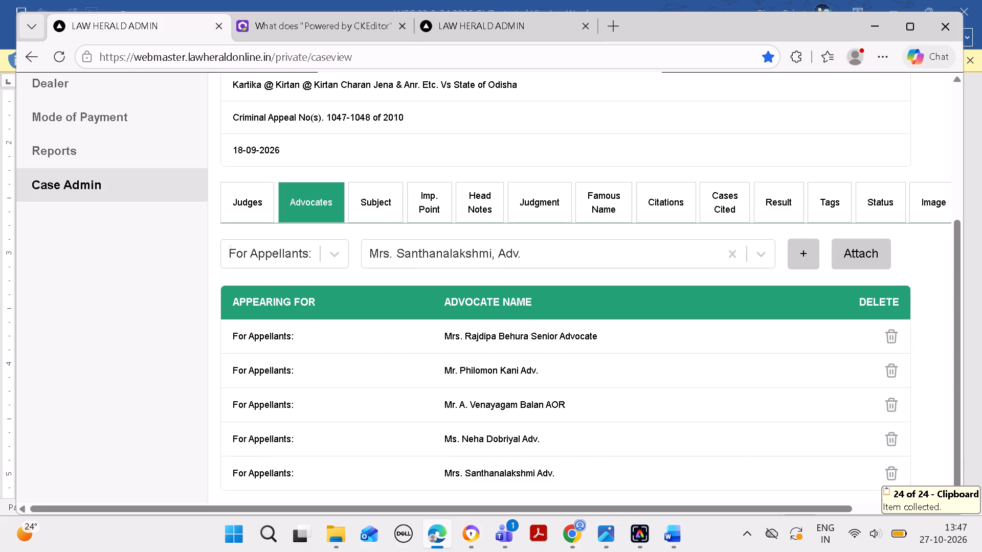
Add the sixth appellants' advocate as a new entry from the copied name, with prefix Mr. and designation Senior Advocate, and save it.
click(728, 253)
key(ctrl+v)
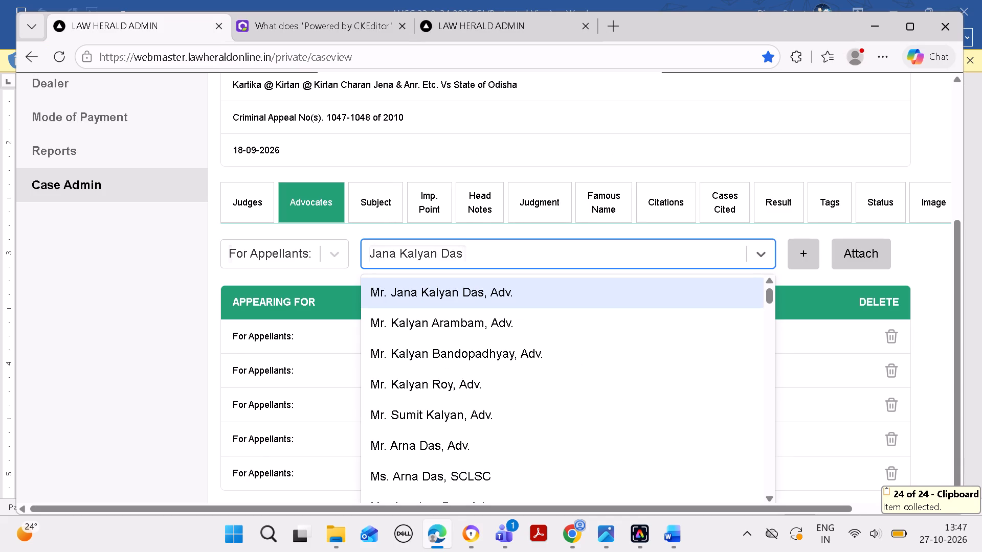
click(798, 256)
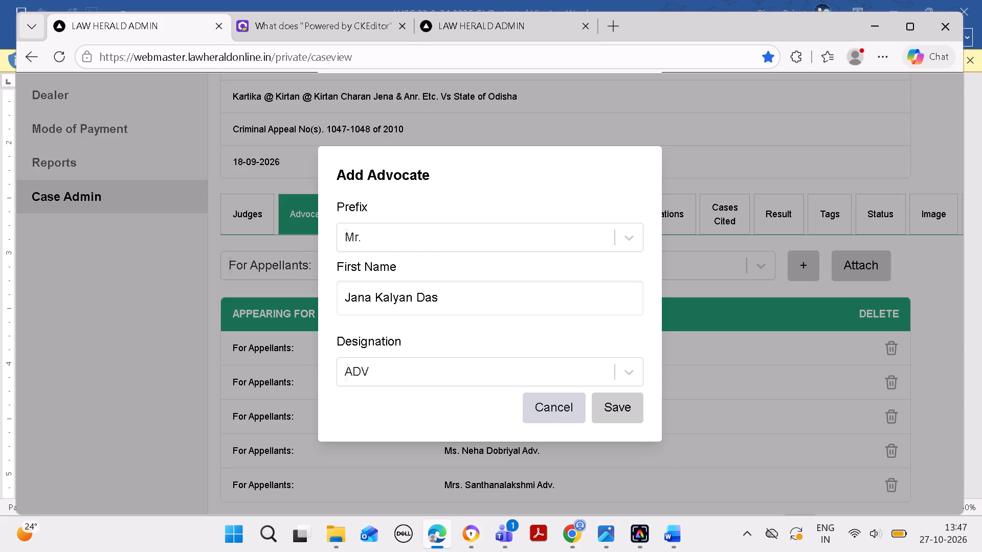
click(680, 539)
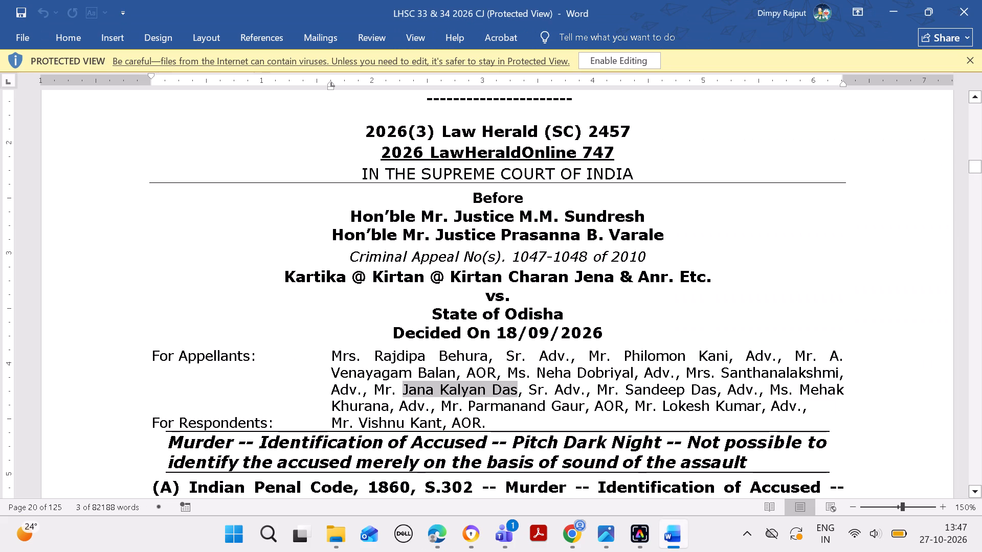
click(444, 529)
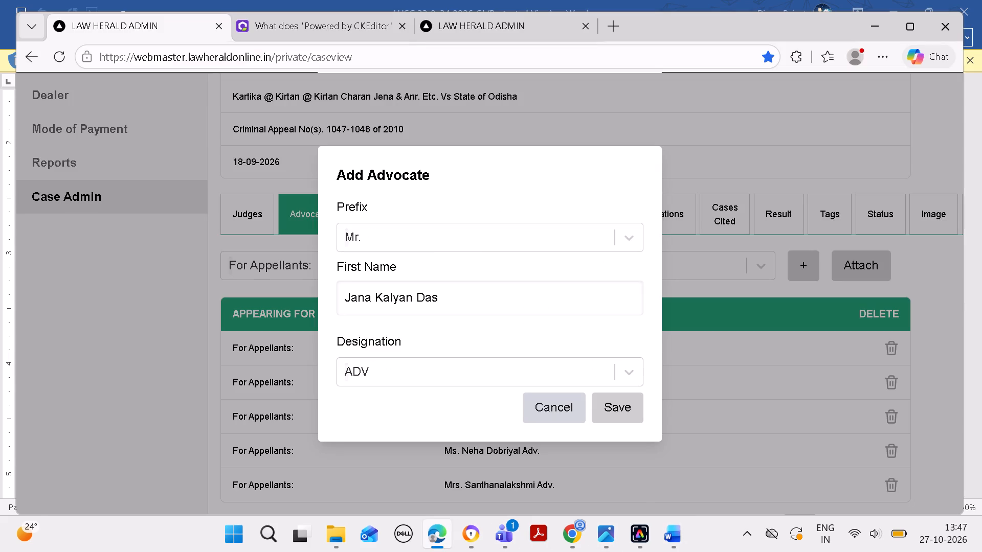
click(439, 375)
text(SE)
key(b)
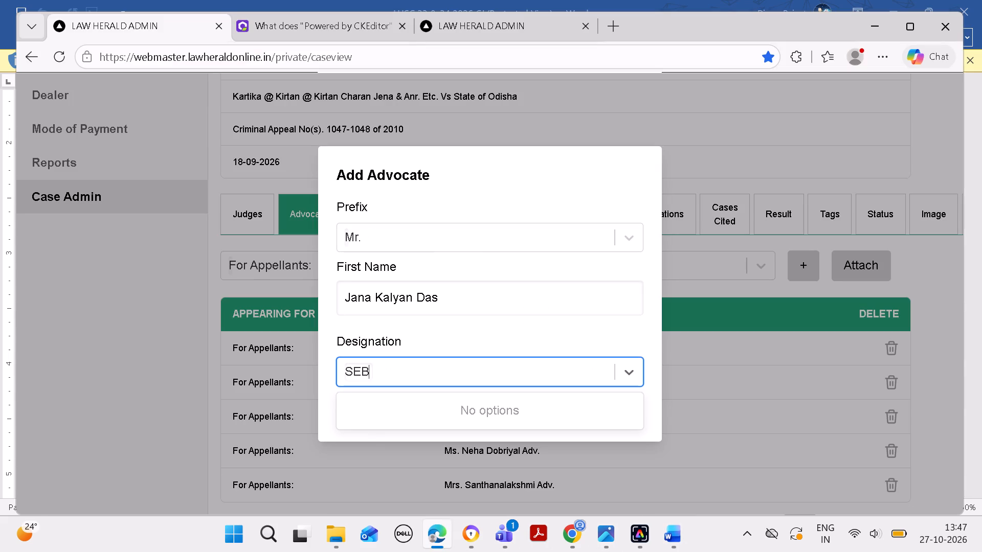
key(BackSpace)
key(n)
text(IOR)
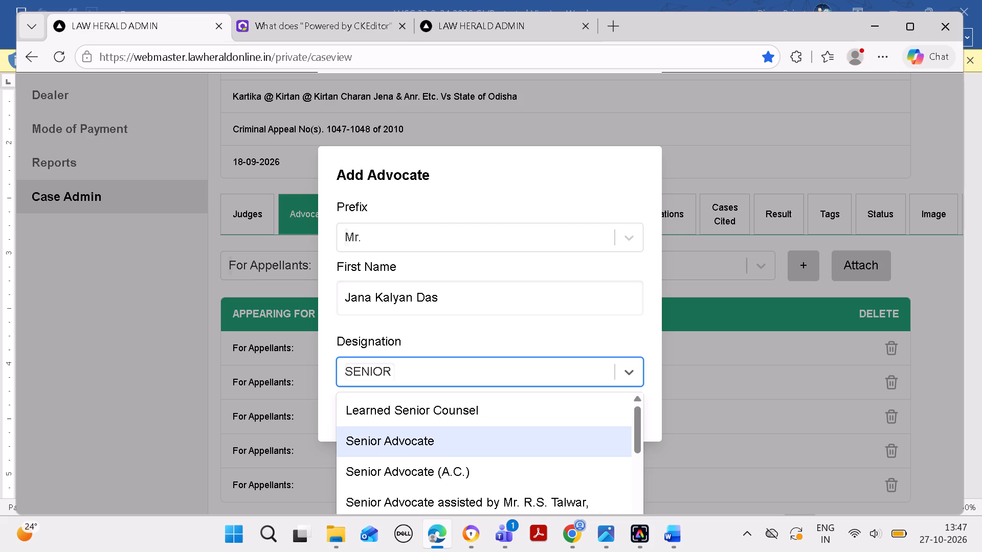
click(413, 450)
click(633, 414)
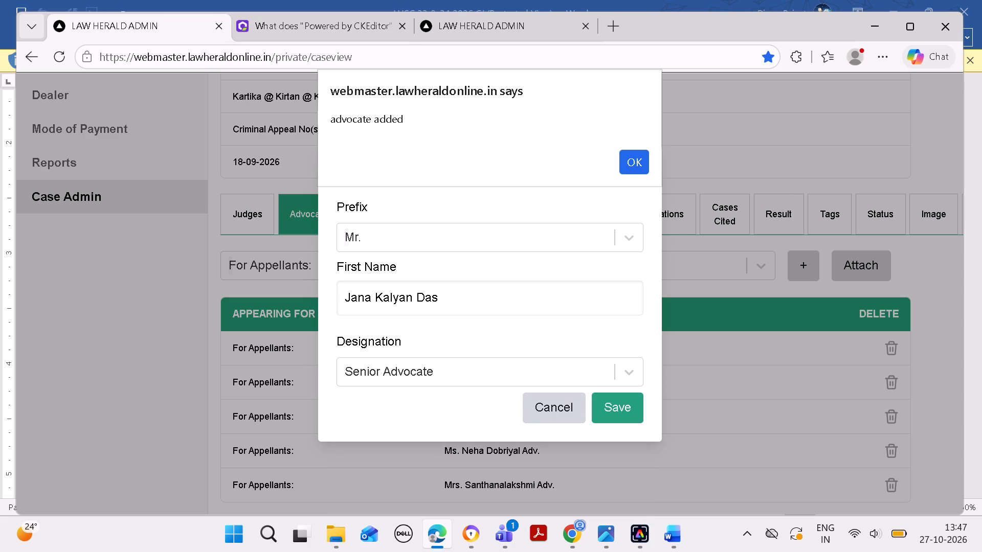
click(632, 165)
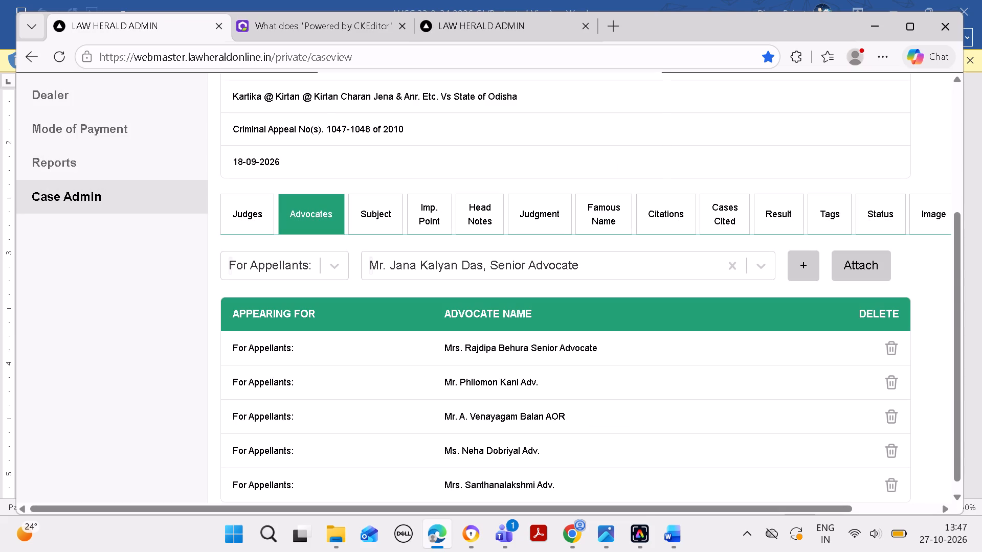
Attach the sixth appellants' advocate to the case, and return to the advocate list in the Word document.
click(641, 168)
scroll(638, 177, down, 5)
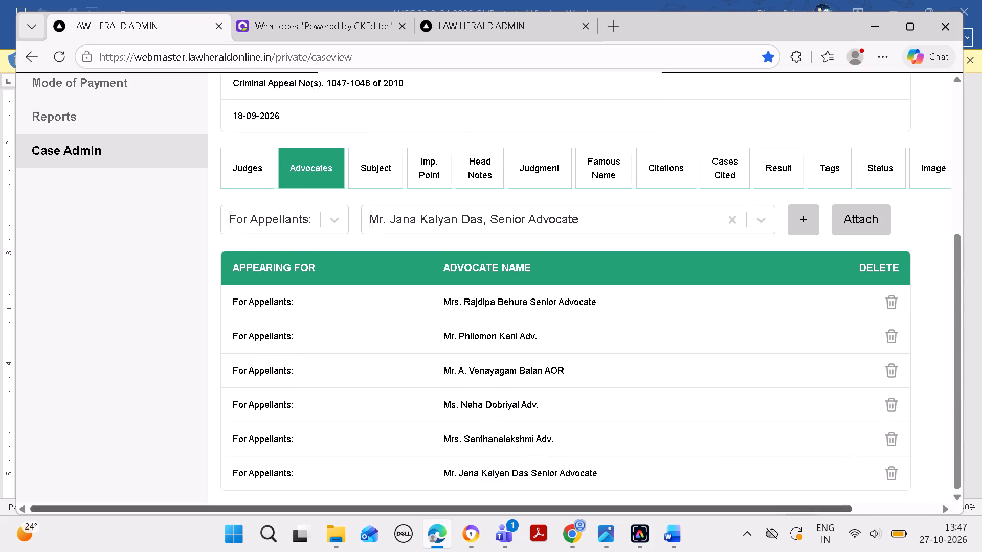
click(672, 535)
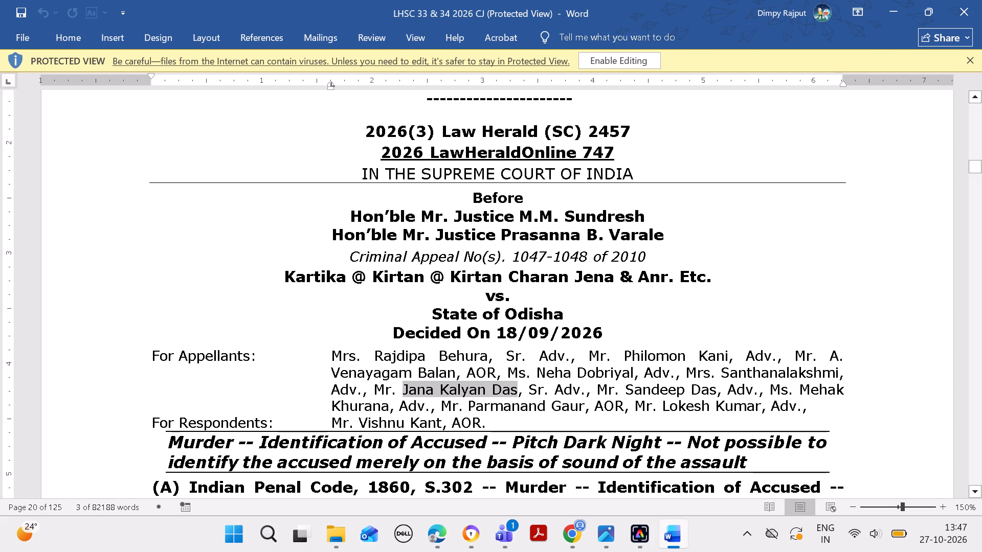
Copy the seventh appellants' advocate's name from the Word document, and switch to the Law Herald admin site.
drag(628, 388, 654, 387)
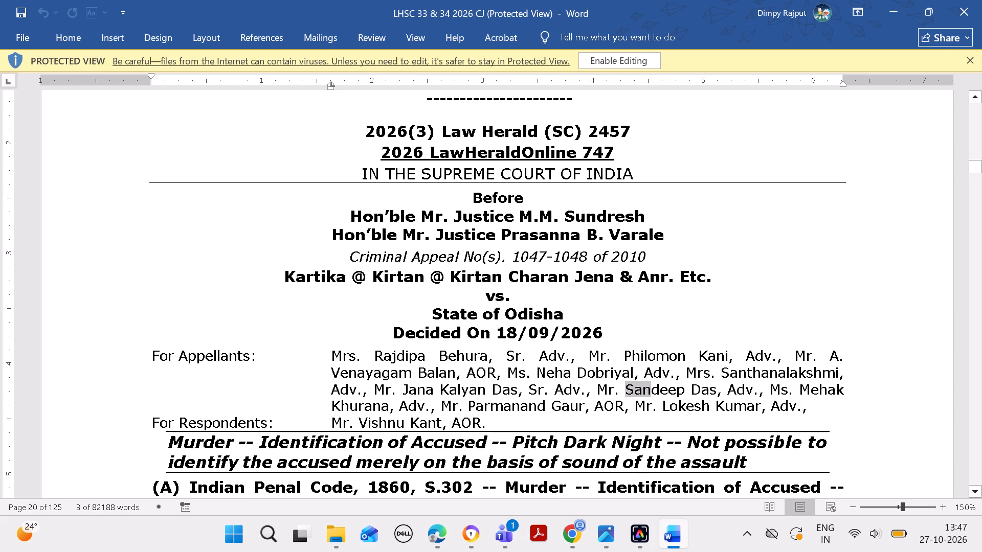
drag(654, 387, 711, 388)
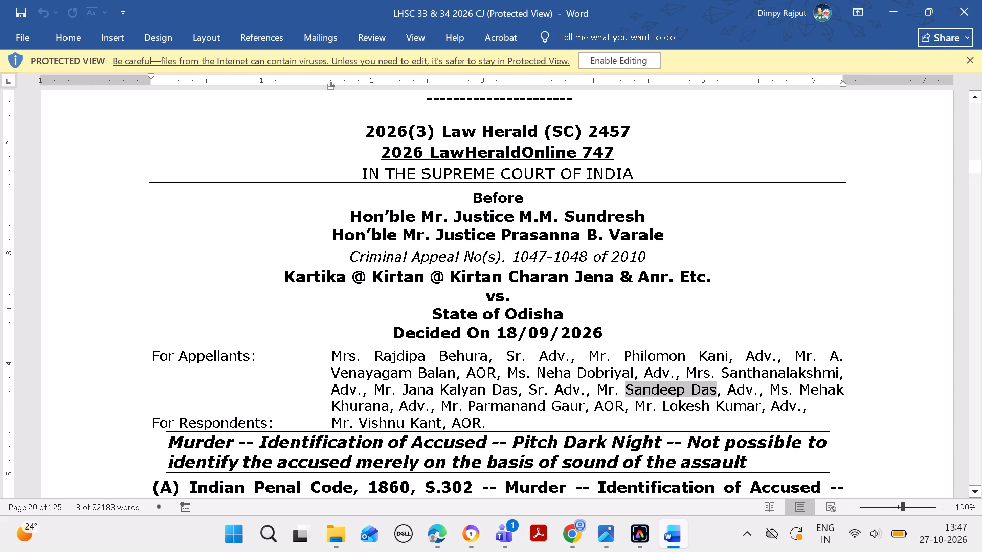
key(ctrl+c)
click(435, 545)
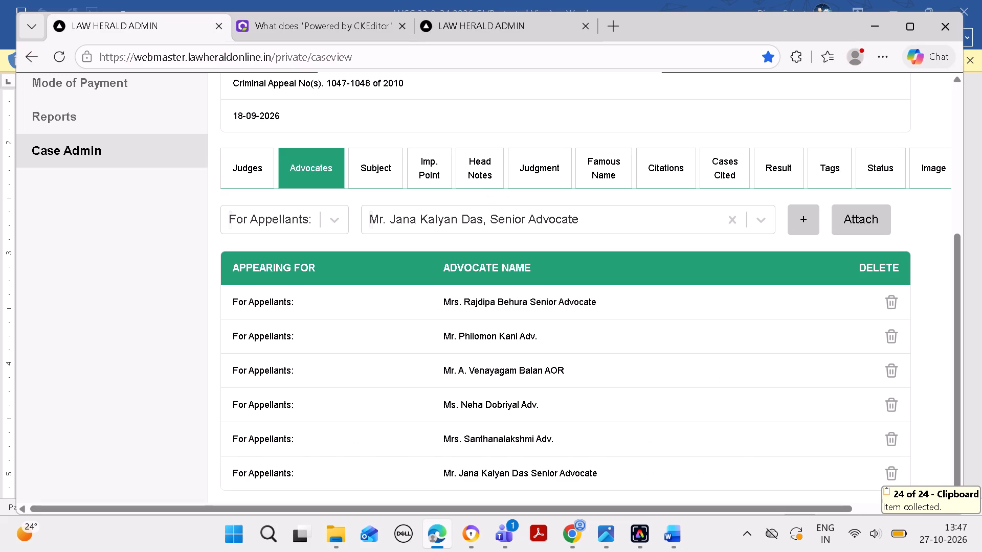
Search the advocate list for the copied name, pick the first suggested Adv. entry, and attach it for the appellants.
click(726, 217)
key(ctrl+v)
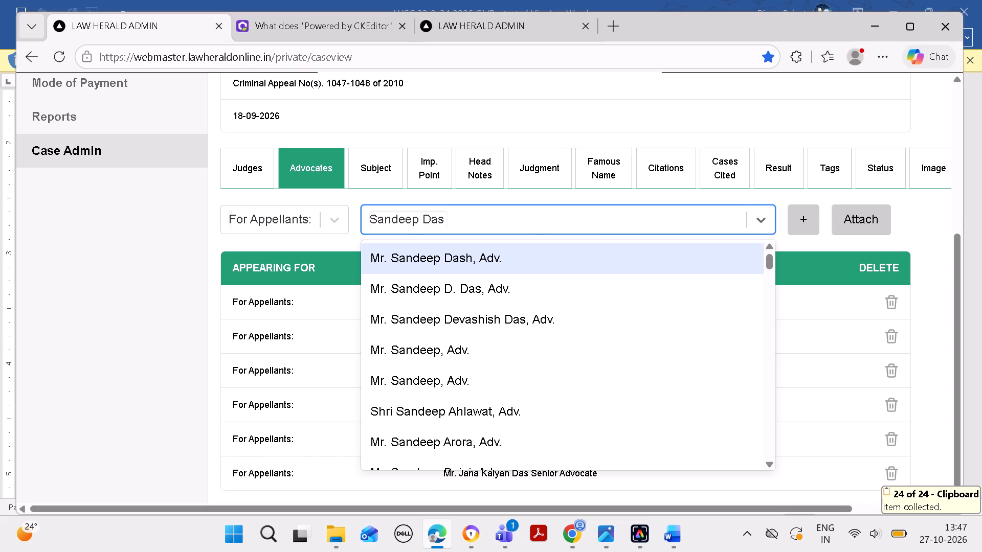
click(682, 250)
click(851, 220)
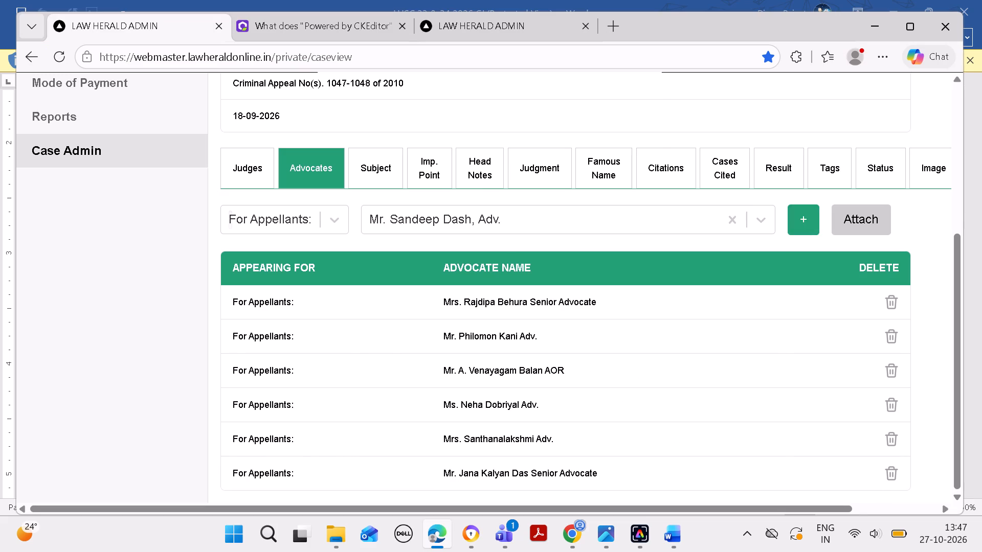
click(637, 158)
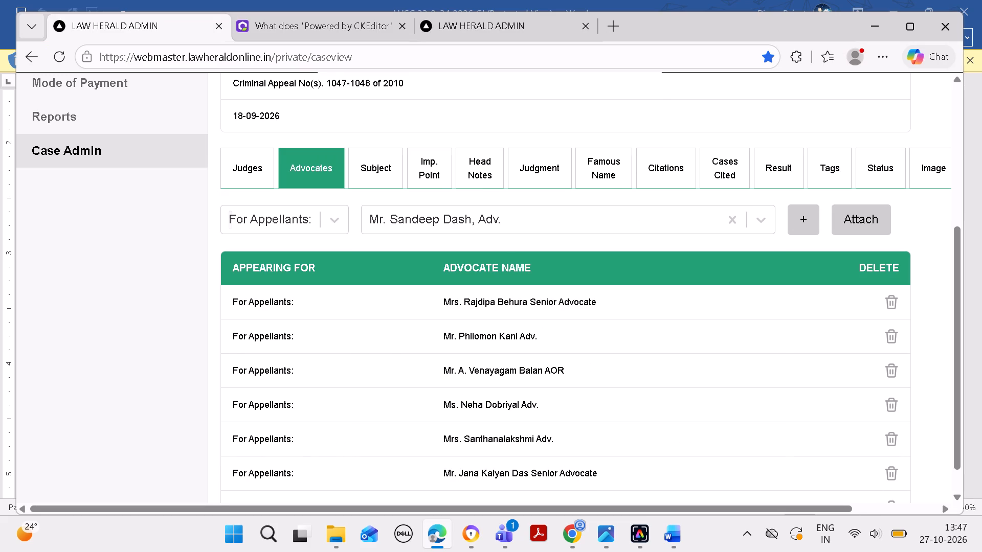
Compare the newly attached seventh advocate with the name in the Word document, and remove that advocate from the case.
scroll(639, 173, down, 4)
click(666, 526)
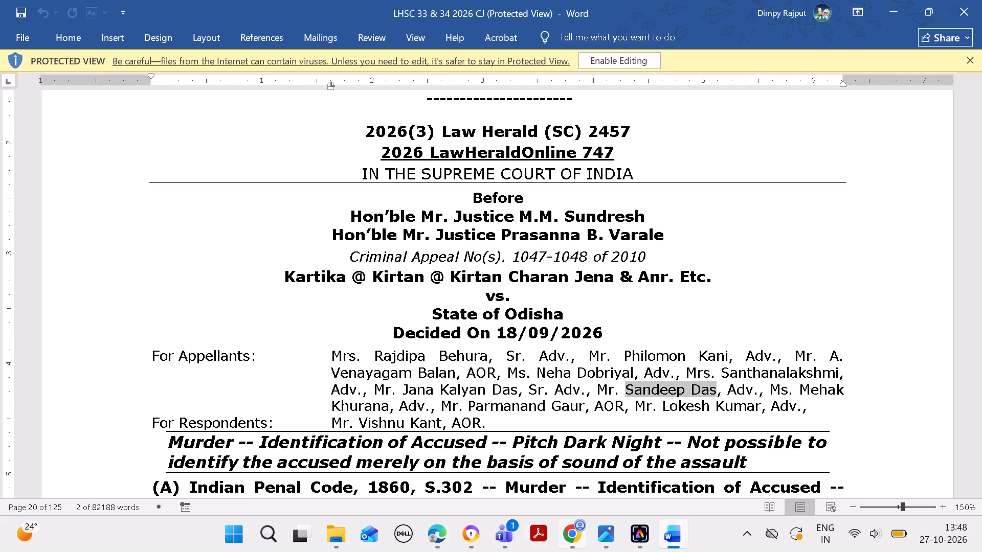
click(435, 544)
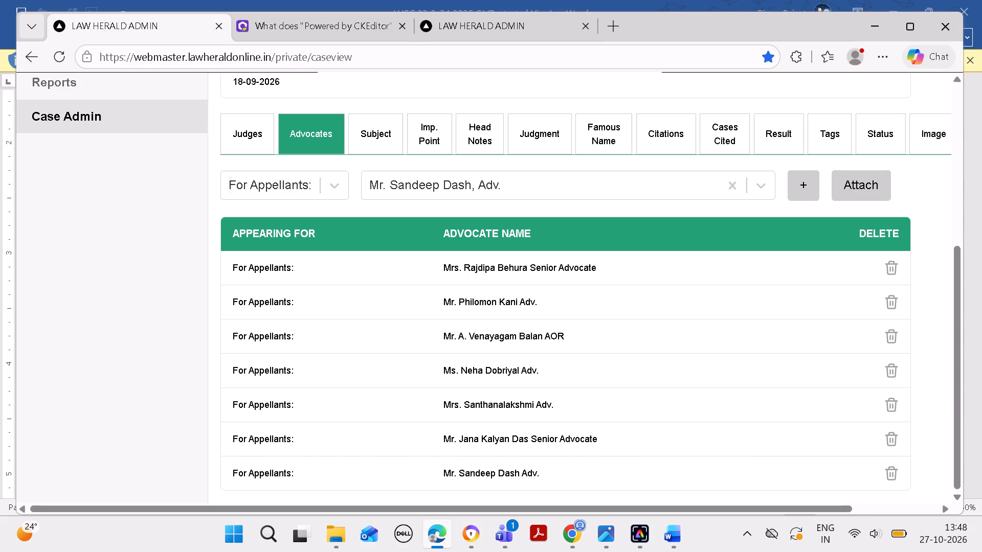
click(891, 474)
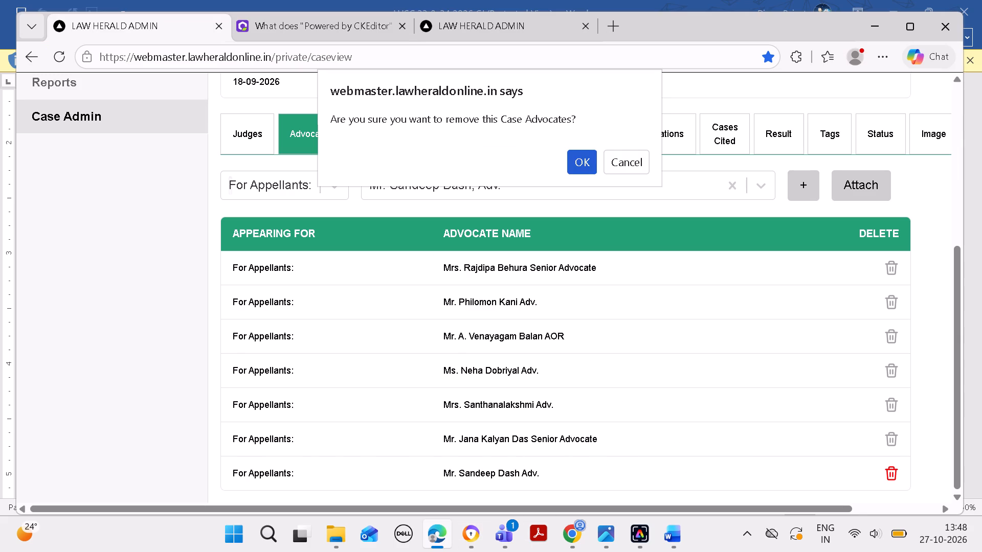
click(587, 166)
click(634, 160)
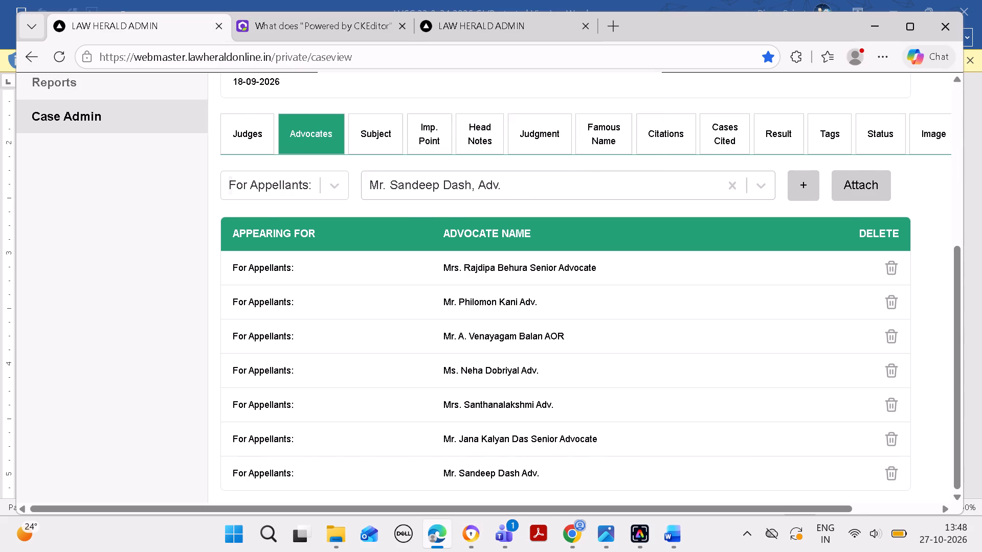
Add the seventh appellants' advocate as a new entry from the copied name, with prefix Mr. and designation ADV, and save it.
scroll(628, 179, down, 5)
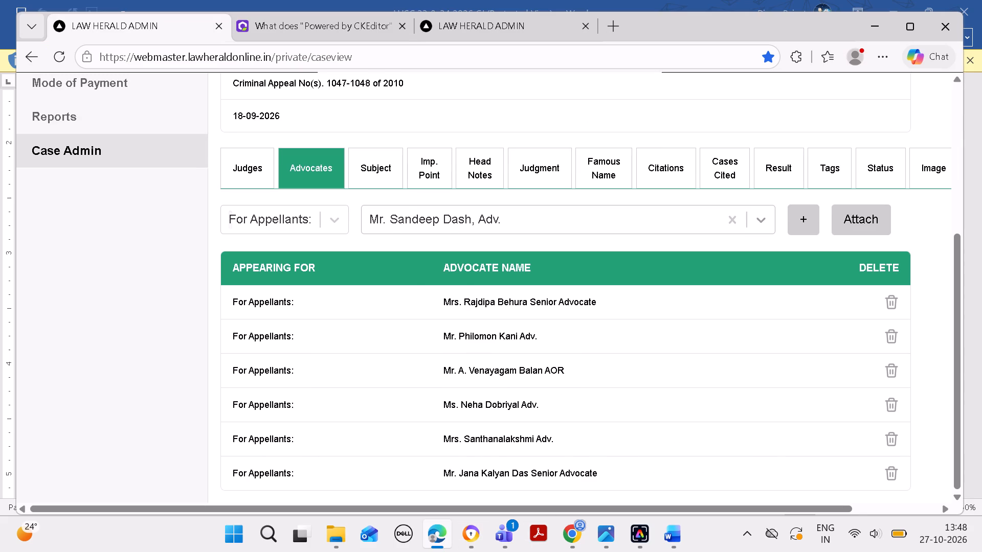
click(729, 217)
key(ctrl+v)
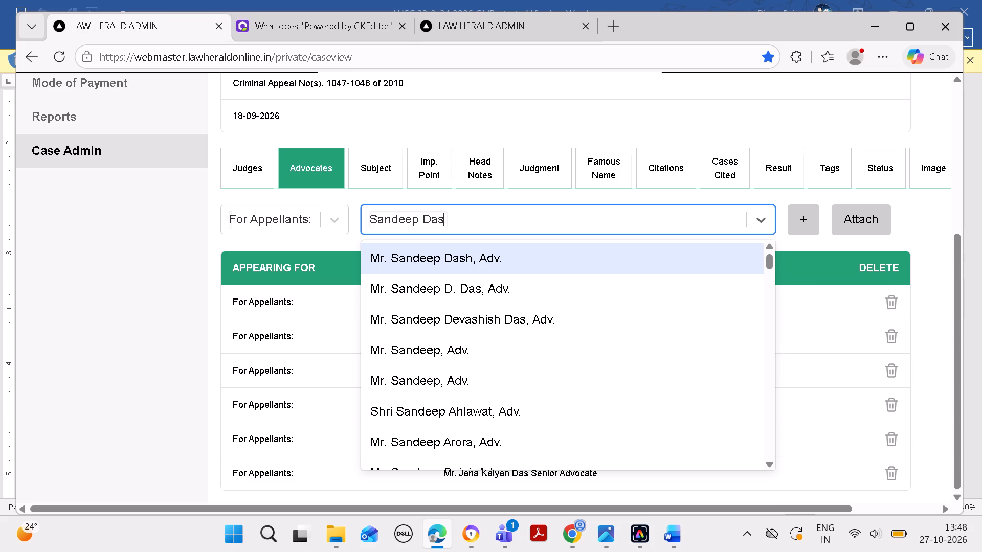
click(803, 220)
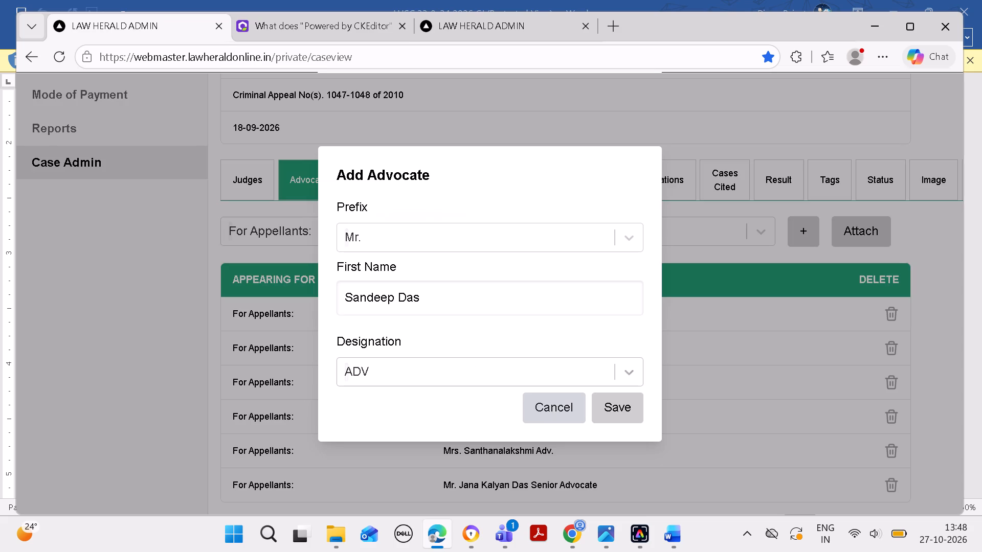
click(624, 408)
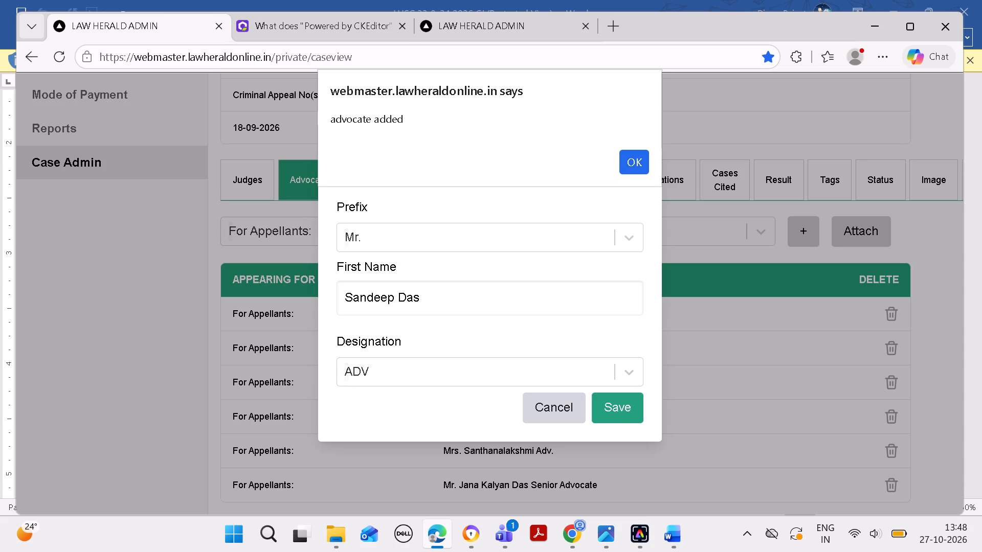
click(627, 169)
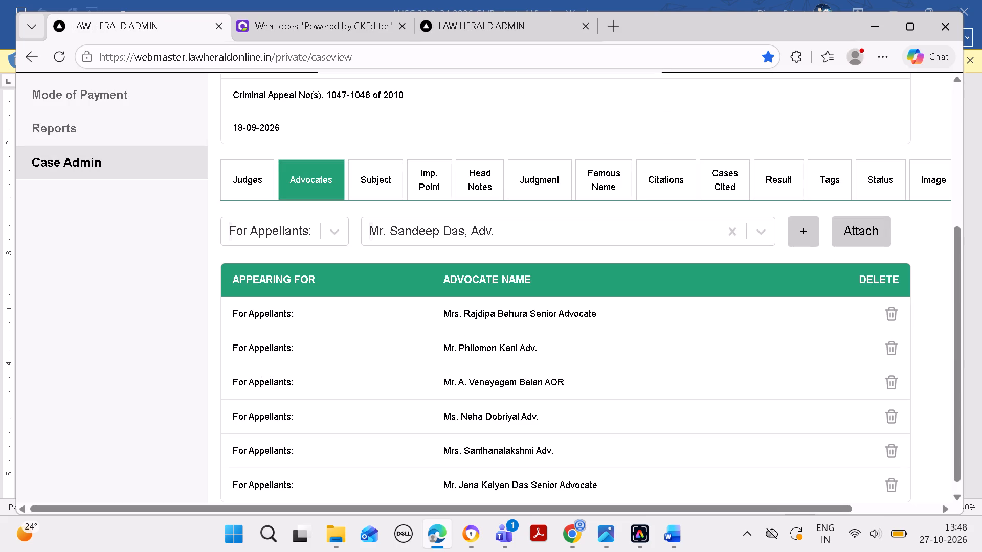
Attach the new seventh appellants' advocate to the case, and return to the advocate list in the Word document.
click(638, 172)
scroll(638, 200, down, 10)
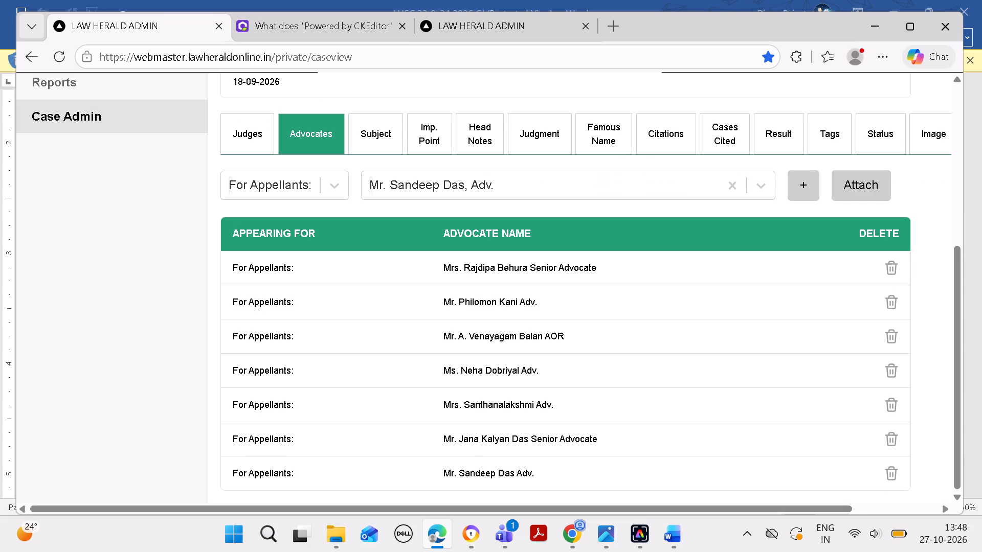
click(675, 532)
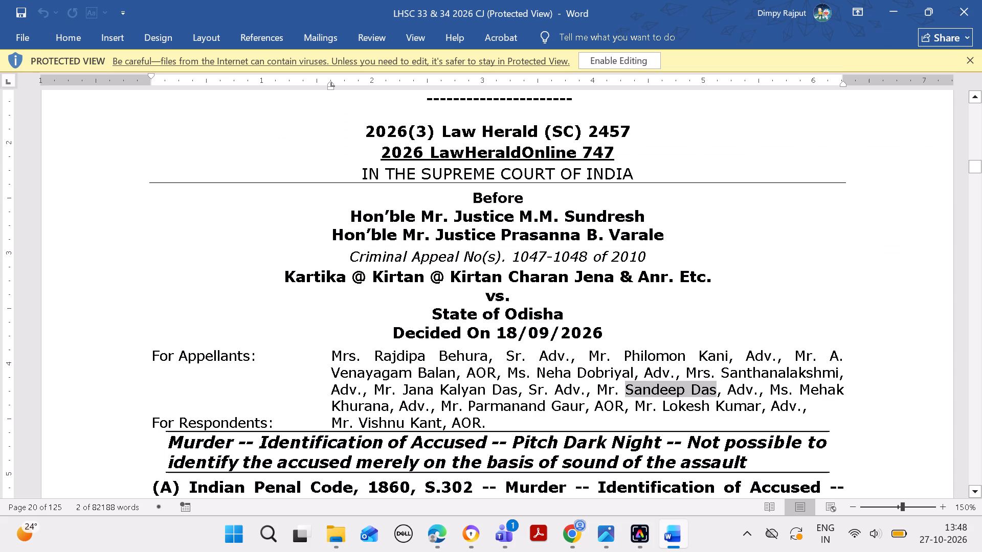
Copy the eighth appellants' advocate's name from the Word document, and search for it in the Law Herald admin advocate list.
drag(797, 393, 845, 393)
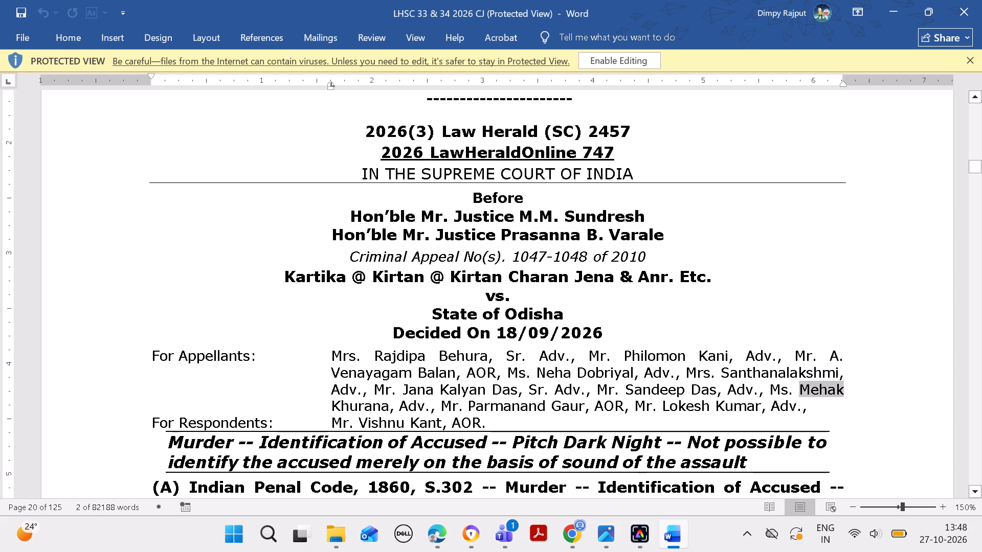
drag(845, 393, 389, 399)
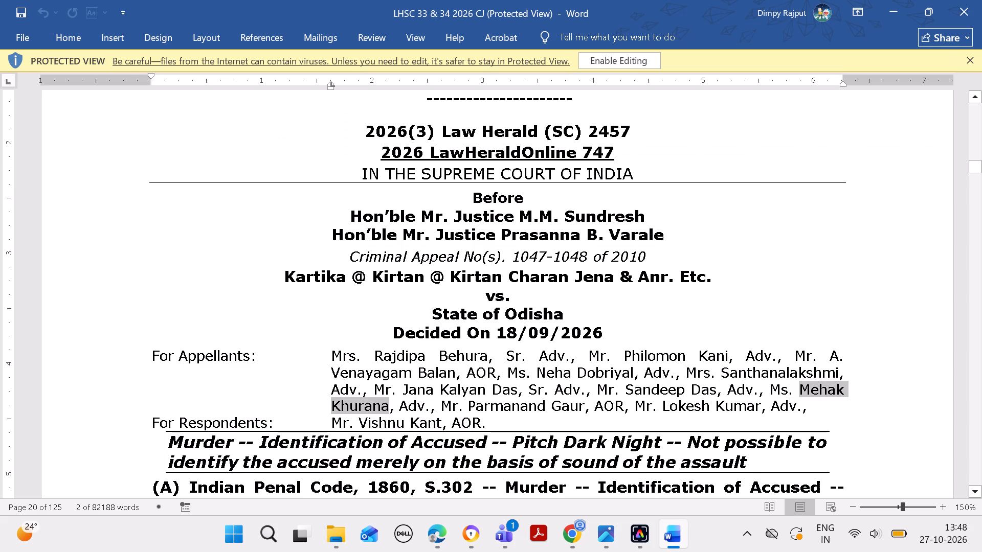
key(ctrl+c)
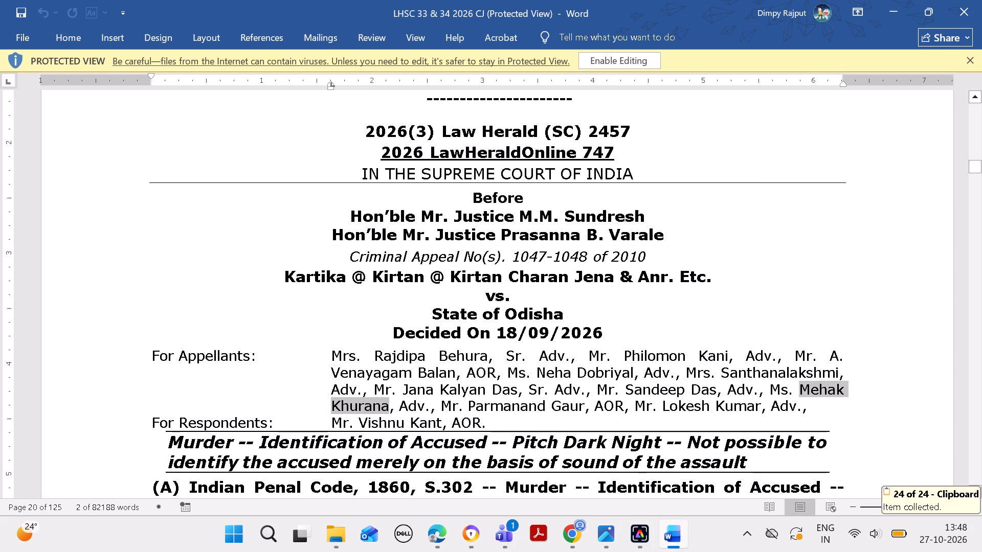
click(437, 538)
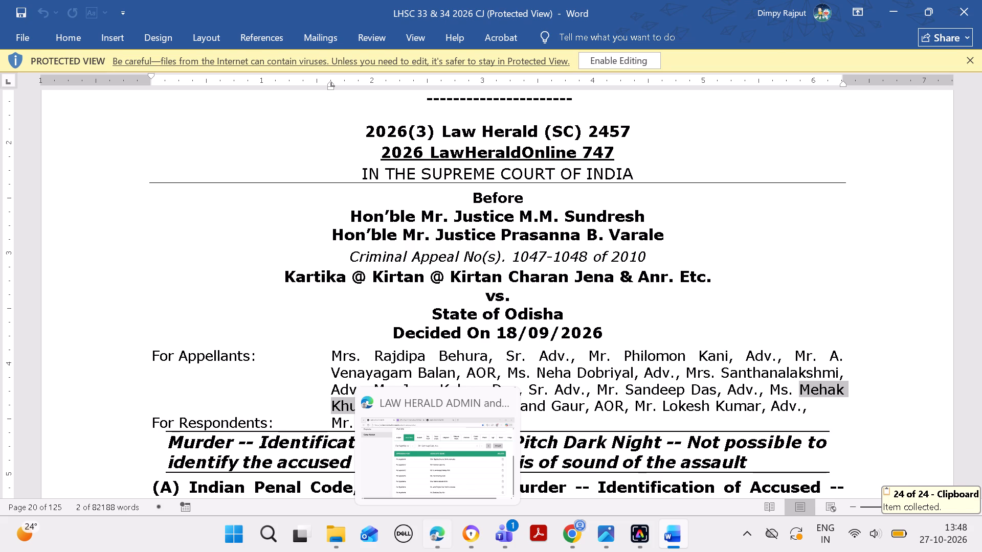
click(729, 183)
key(ctrl+v)
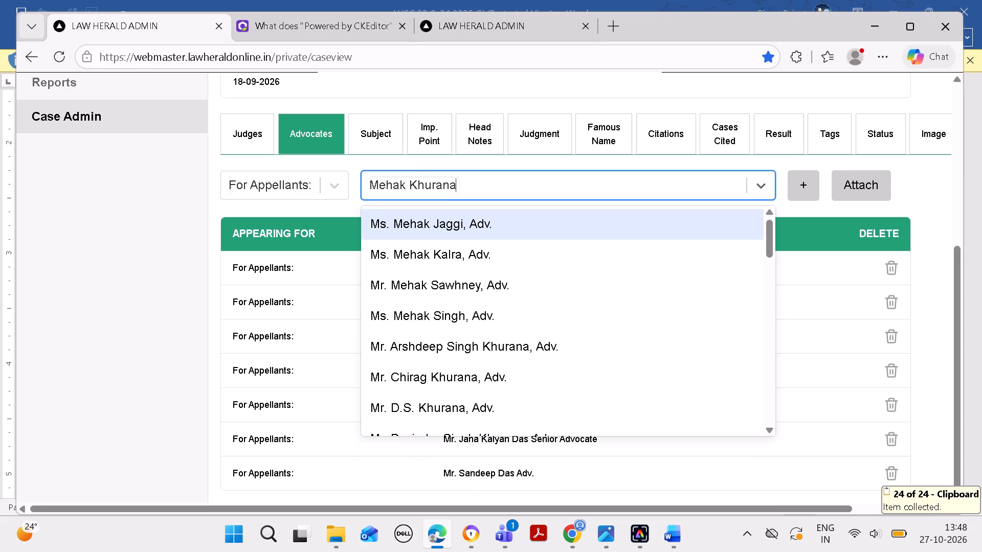
Add the eighth appellants' advocate as a new entry with prefix Ms. and designation ADV, save it, and attach it to the case.
click(798, 187)
click(636, 236)
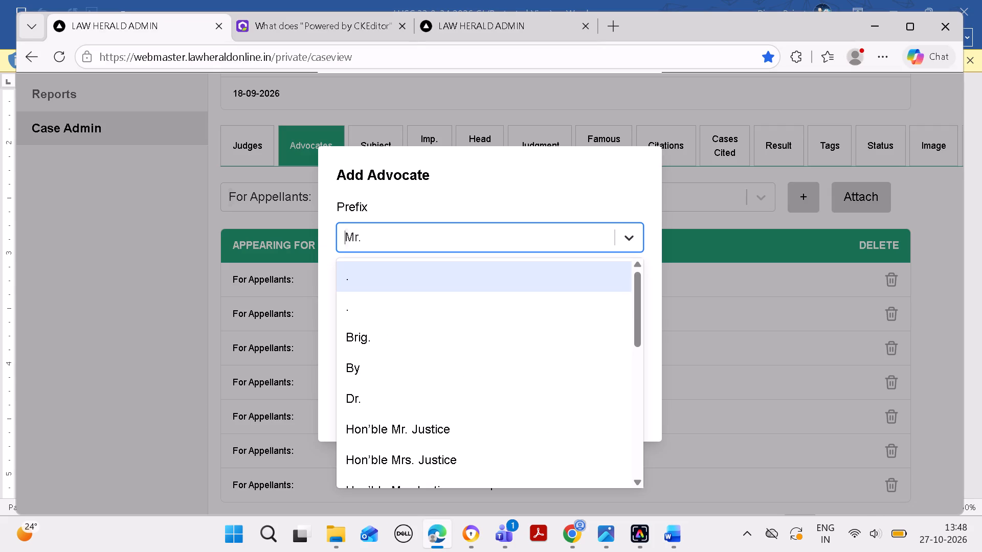
drag(632, 328, 633, 406)
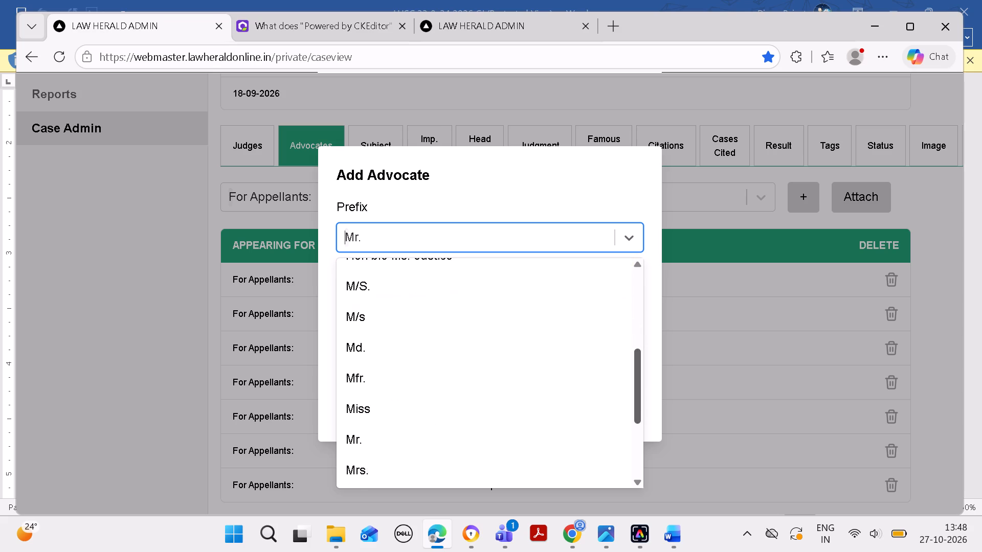
drag(633, 406, 636, 430)
click(560, 423)
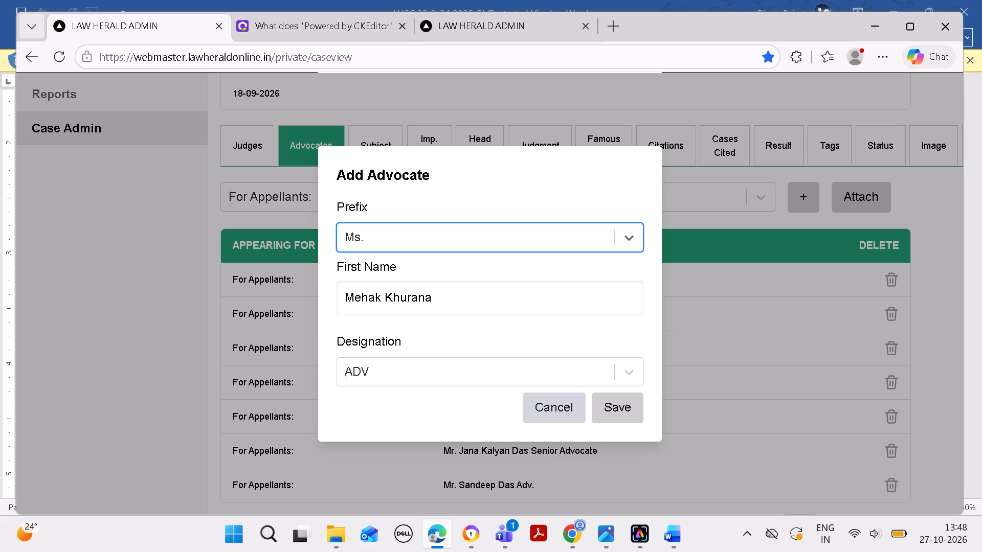
click(615, 413)
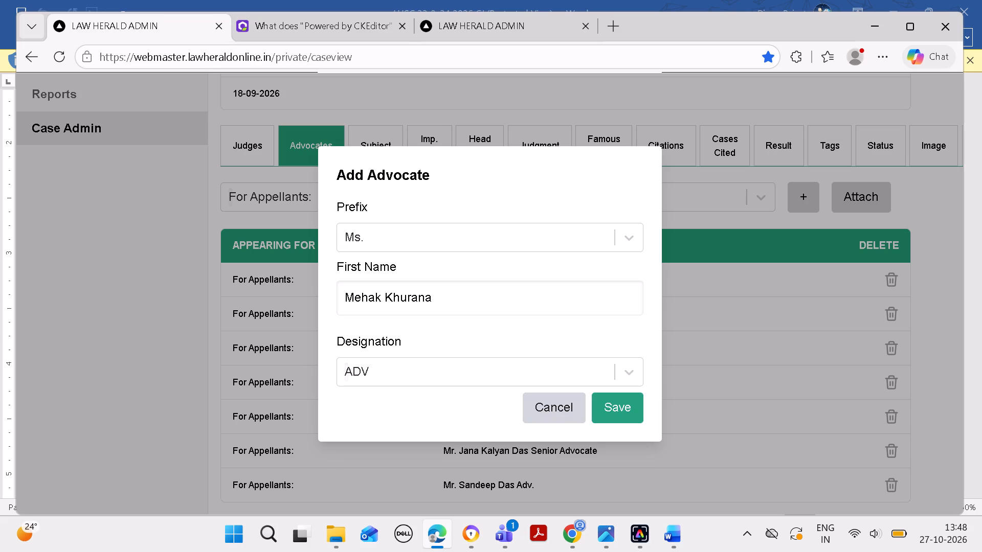
click(630, 159)
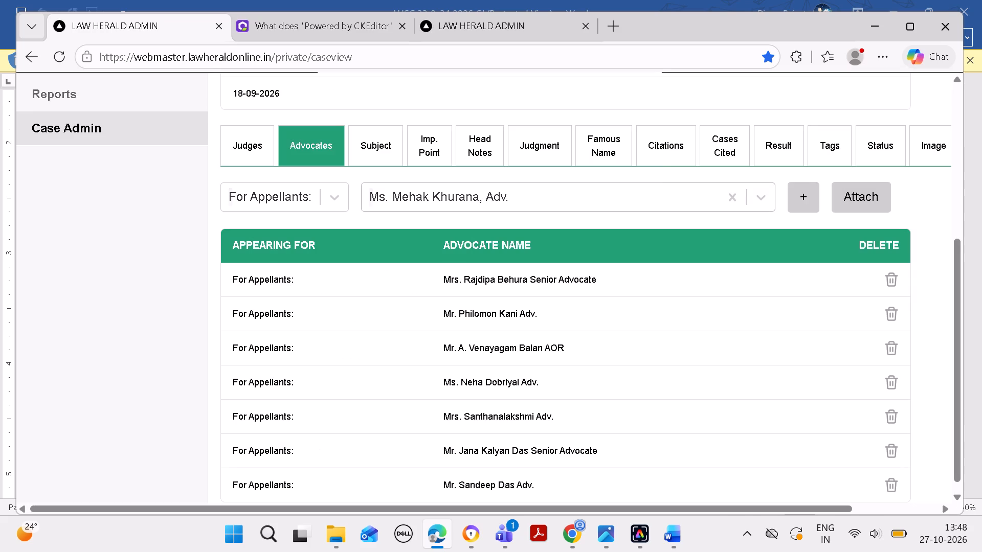
click(640, 168)
scroll(638, 272, down, 5)
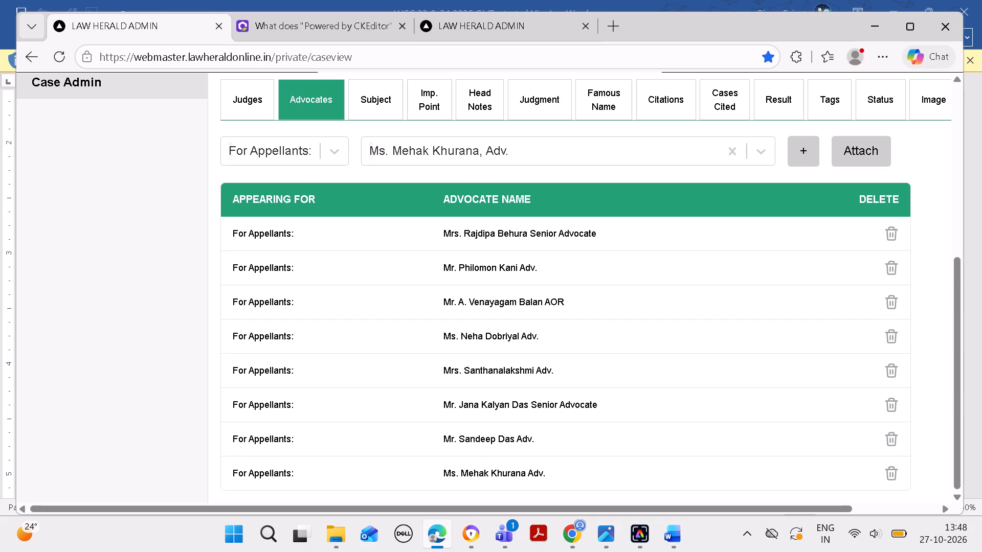
Copy the ninth appellants' advocate's name from the Word document, select the matching AOR entry in the Law Herald admin site, and attach it.
click(674, 539)
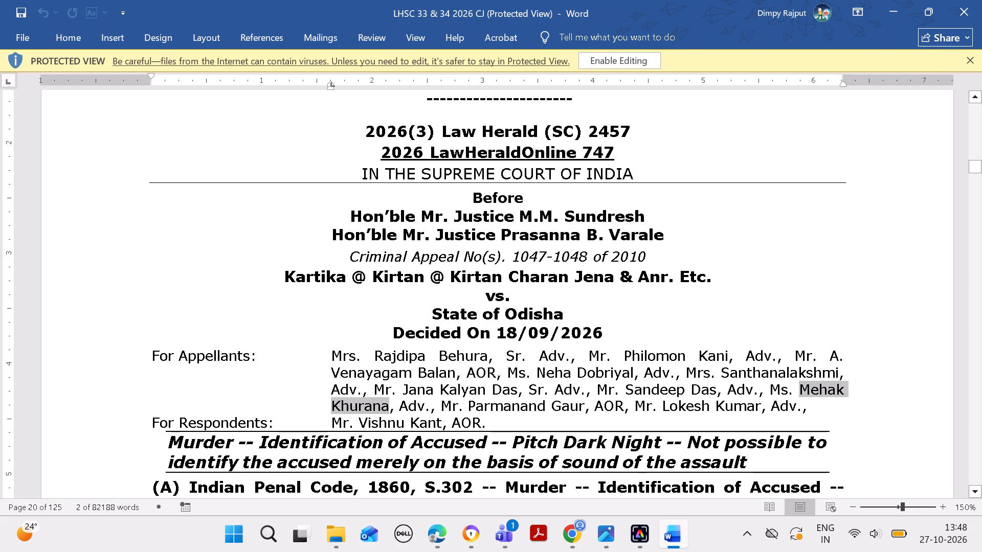
drag(466, 405, 550, 403)
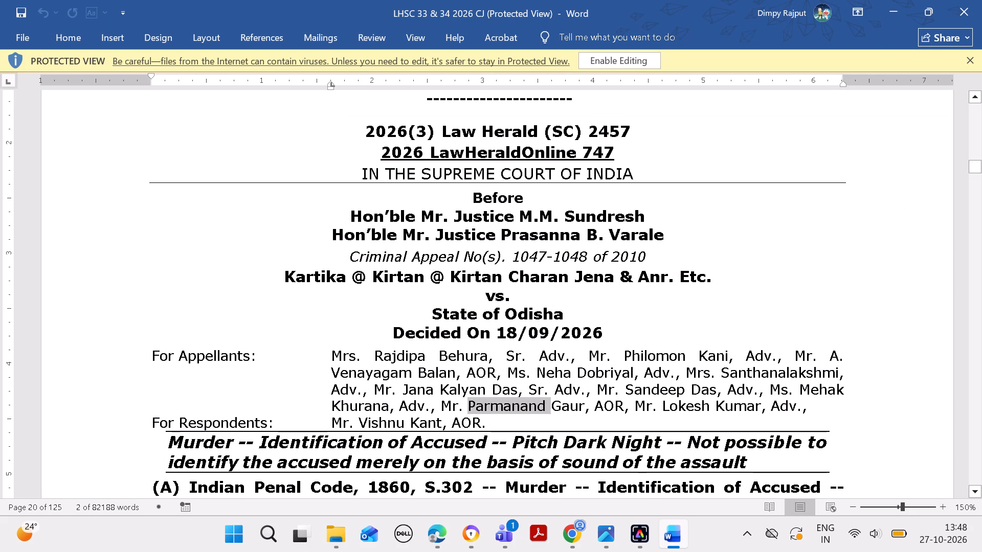
drag(550, 403, 574, 401)
key(ctrl+c)
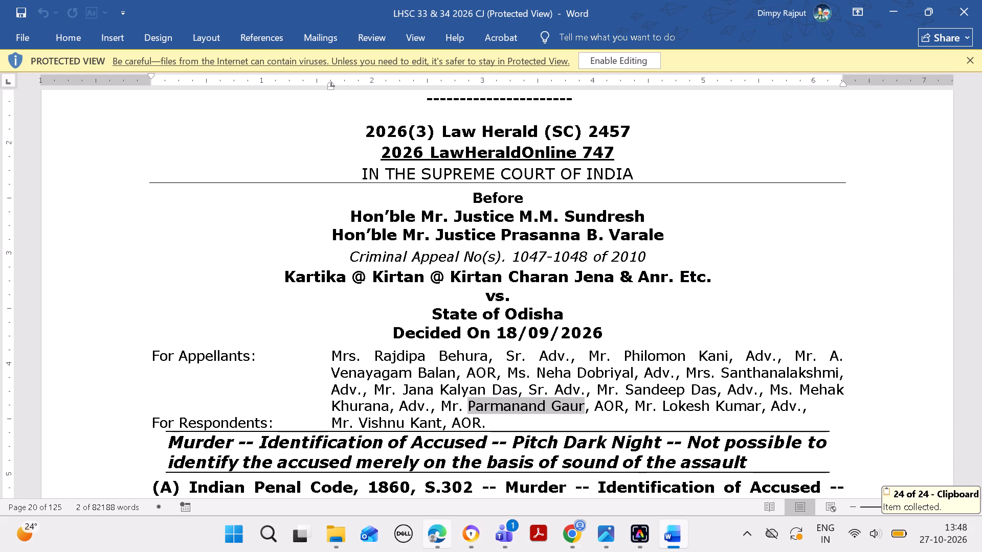
click(441, 537)
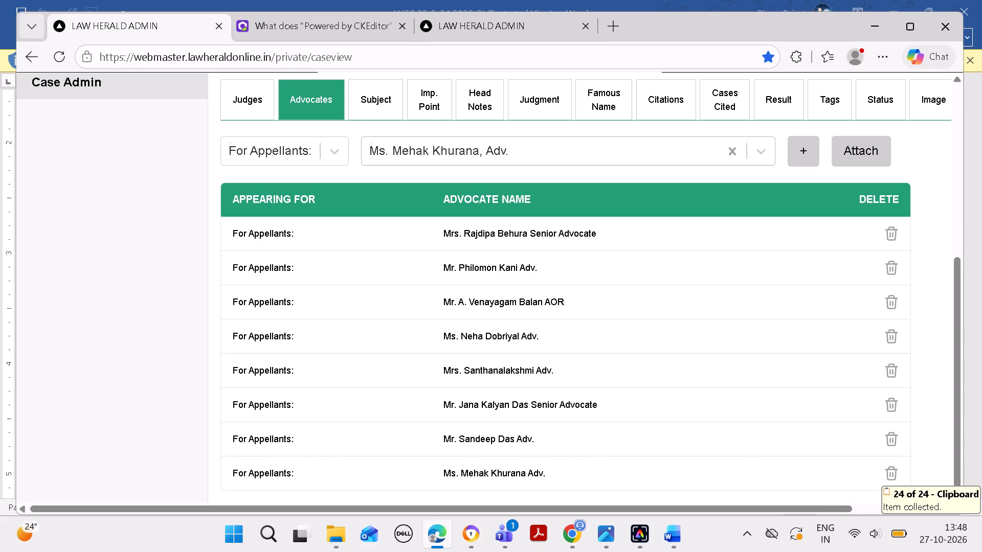
click(726, 152)
key(ctrl+v)
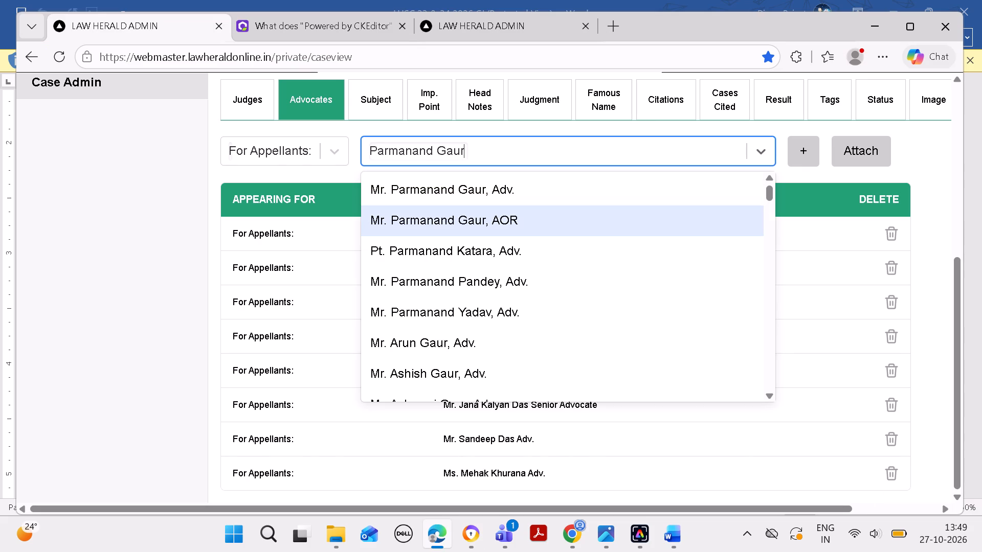
click(640, 216)
click(852, 155)
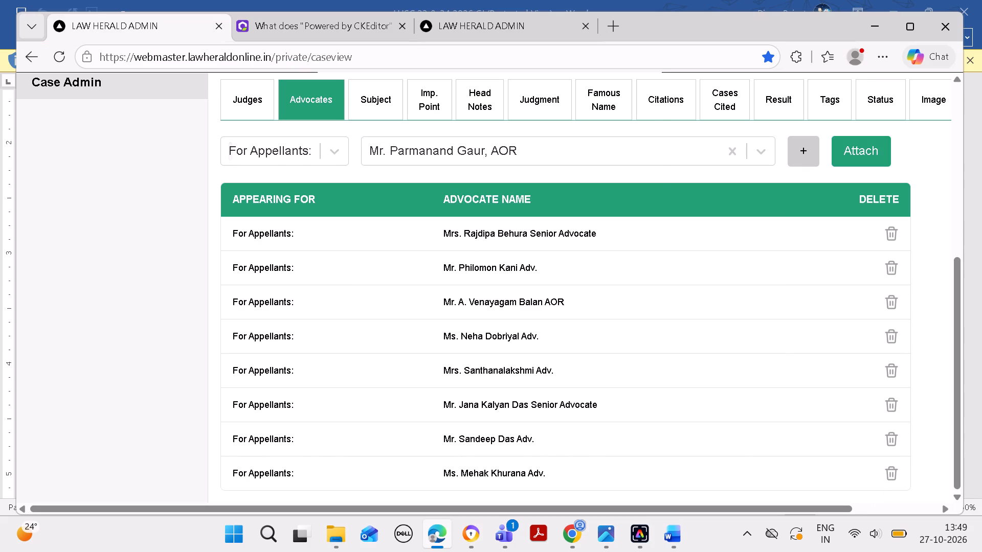
click(640, 168)
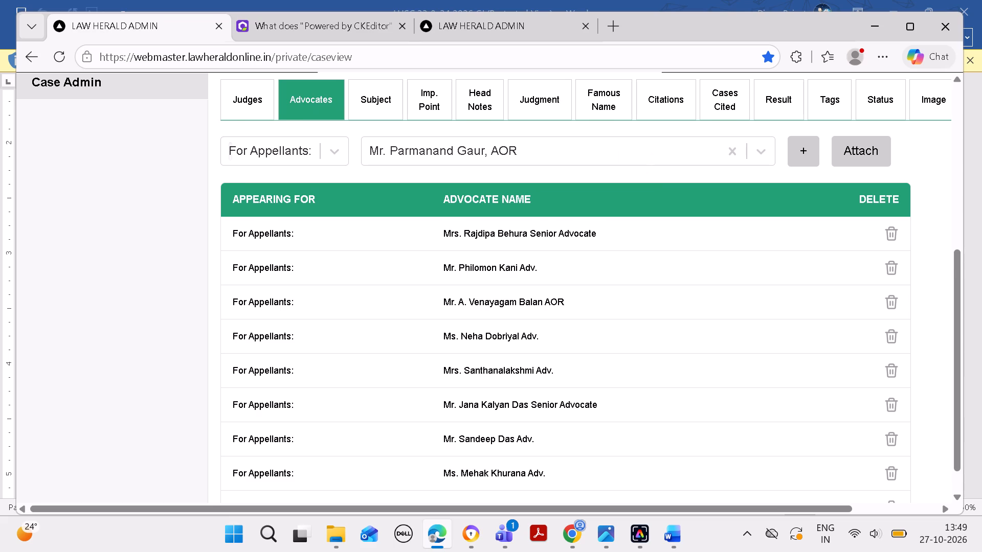
Copy the tenth appellants' advocate's name from the Word document, select the matching Adv. entry in the admin site, and attach it.
scroll(638, 212, down, 9)
click(668, 526)
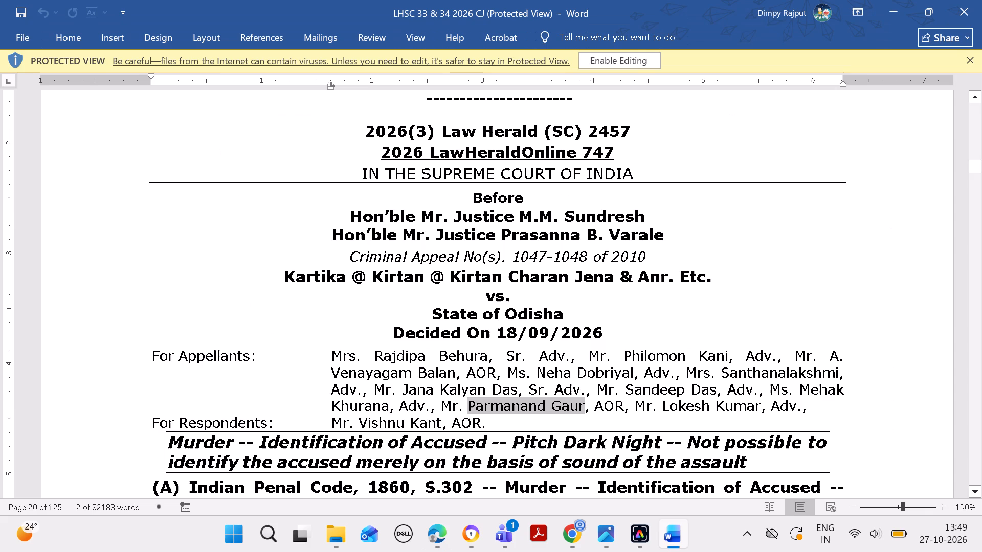
drag(665, 407, 715, 407)
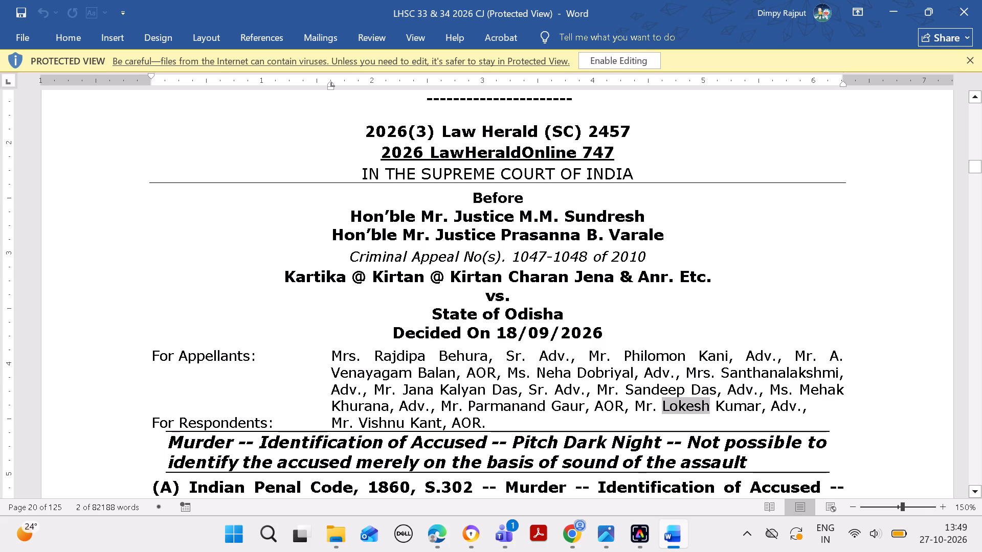
drag(715, 407, 743, 407)
key(ctrl+c)
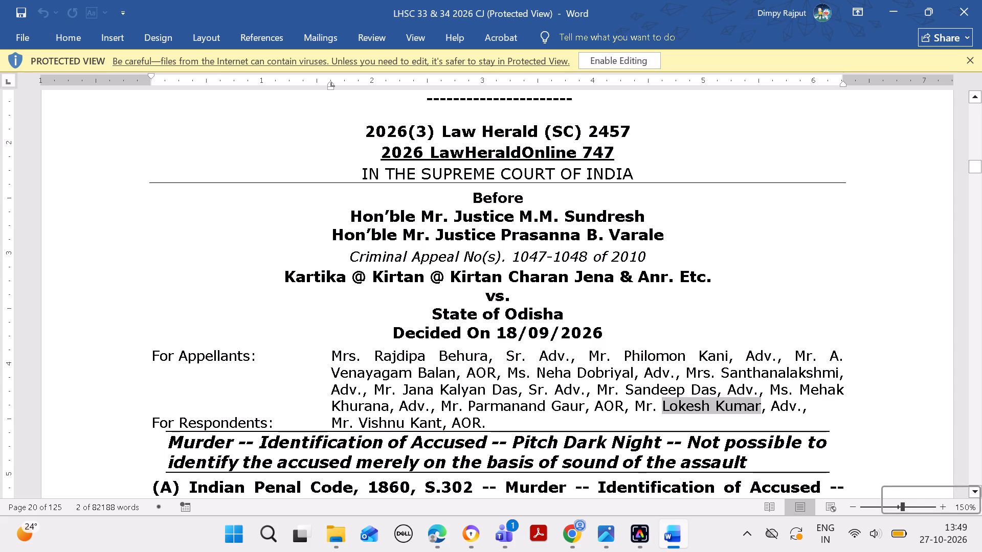
click(436, 544)
click(739, 119)
key(ctrl+v)
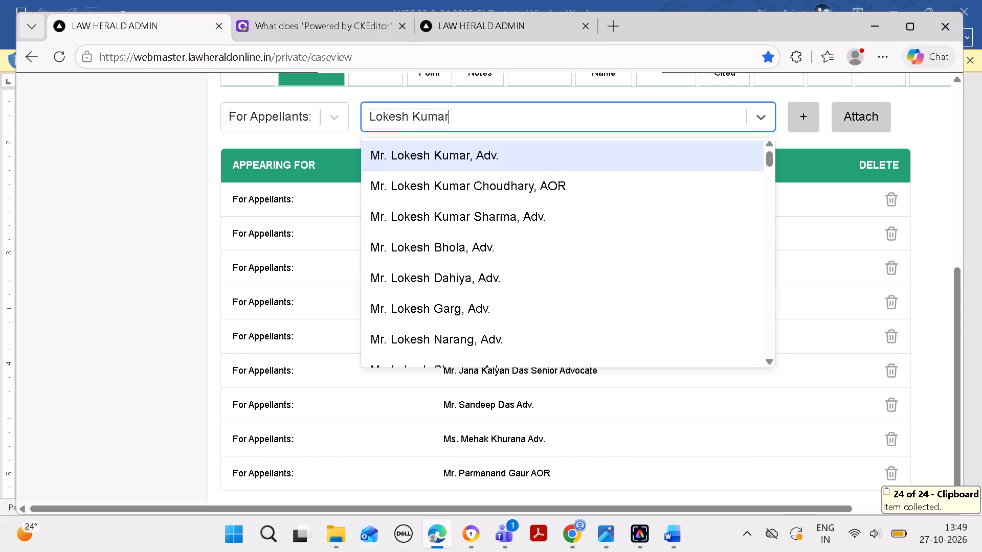
click(651, 156)
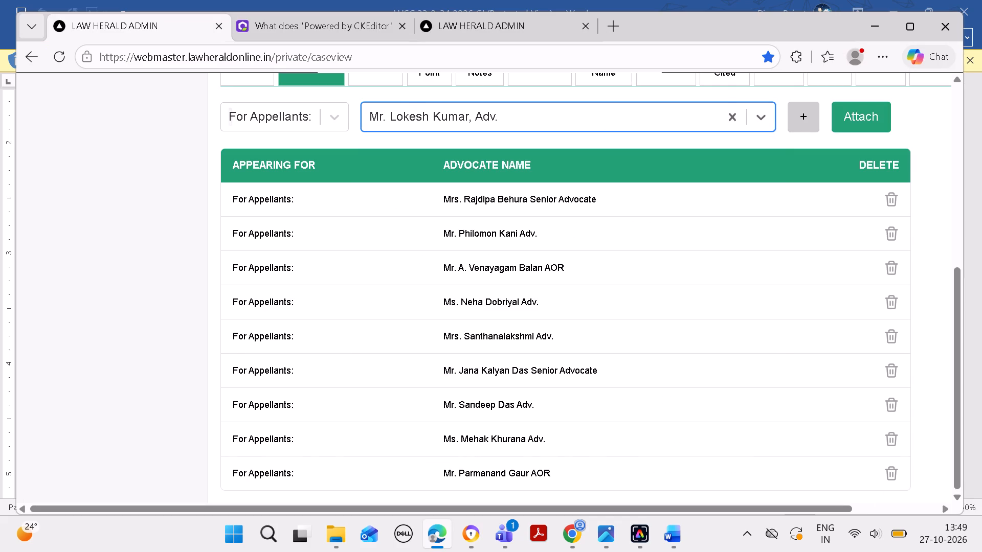
click(861, 120)
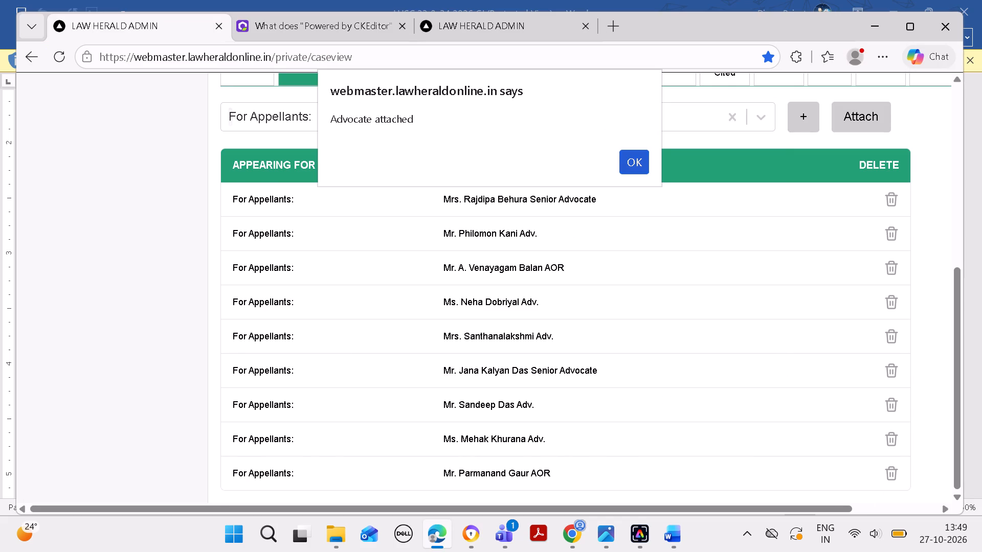
click(649, 160)
Copy the respondents' advocate's name from the Word document and attach the matching AOR entry in the admin site under For Respondents.
scroll(637, 226, down, 9)
click(683, 527)
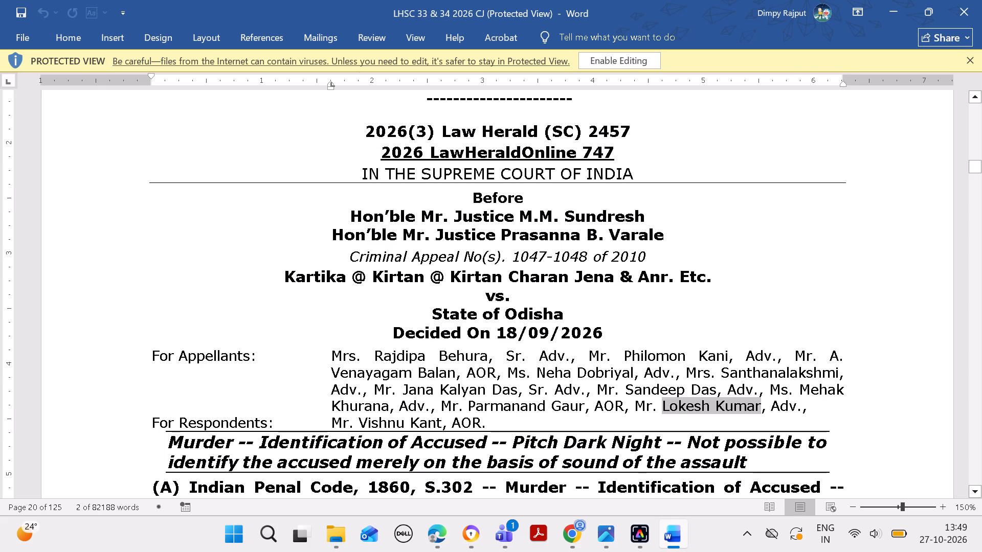
drag(358, 423, 432, 418)
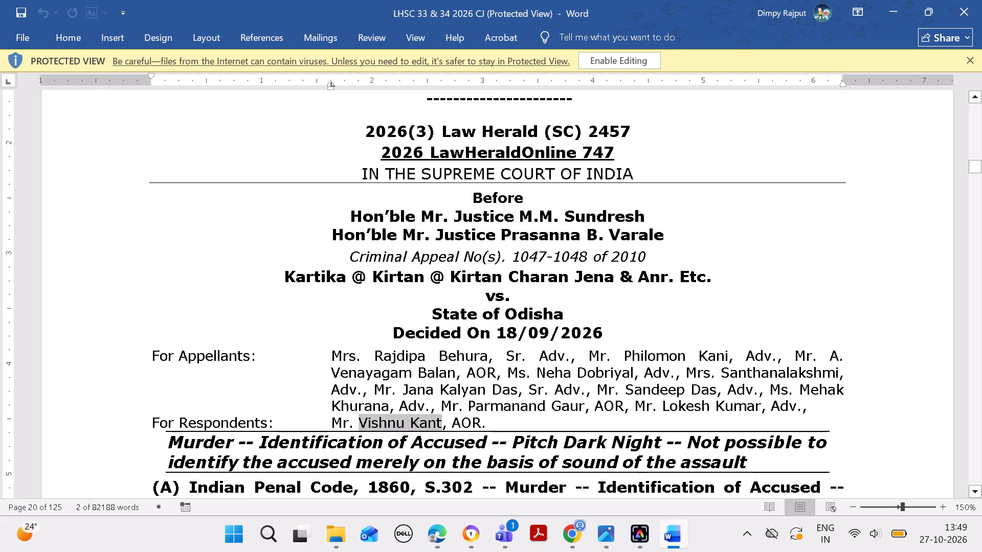
key(ctrl+c)
click(434, 530)
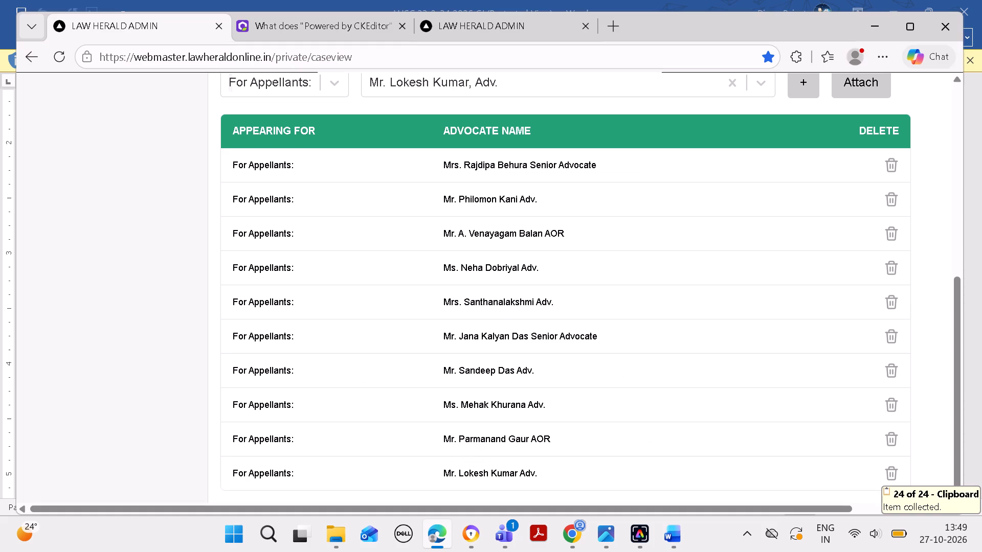
click(329, 86)
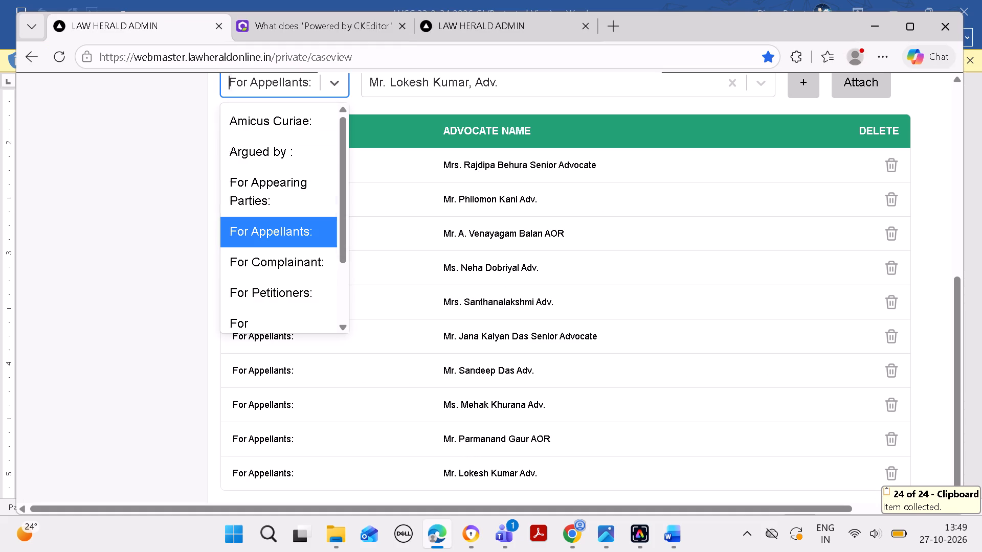
drag(343, 246, 343, 286)
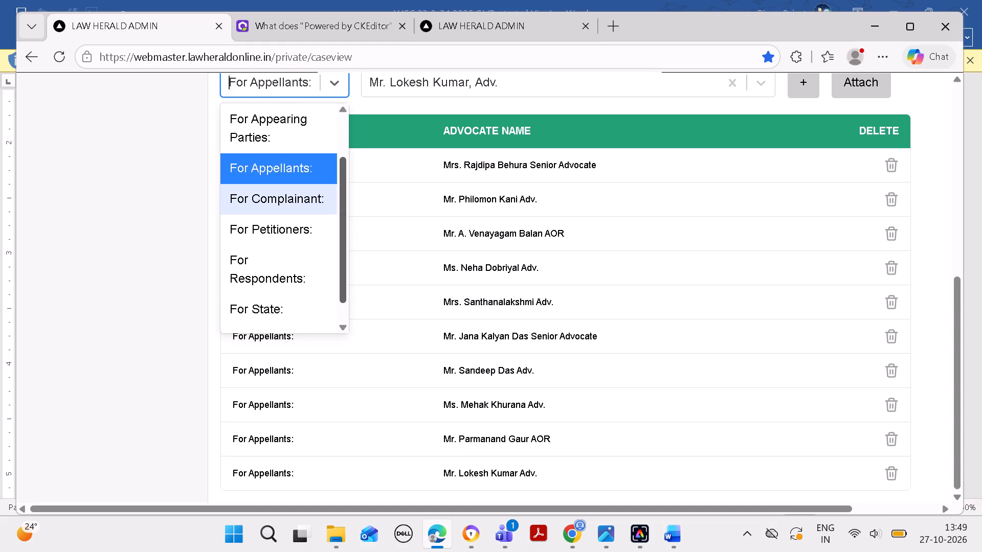
click(309, 278)
click(502, 82)
key(ctrl+v)
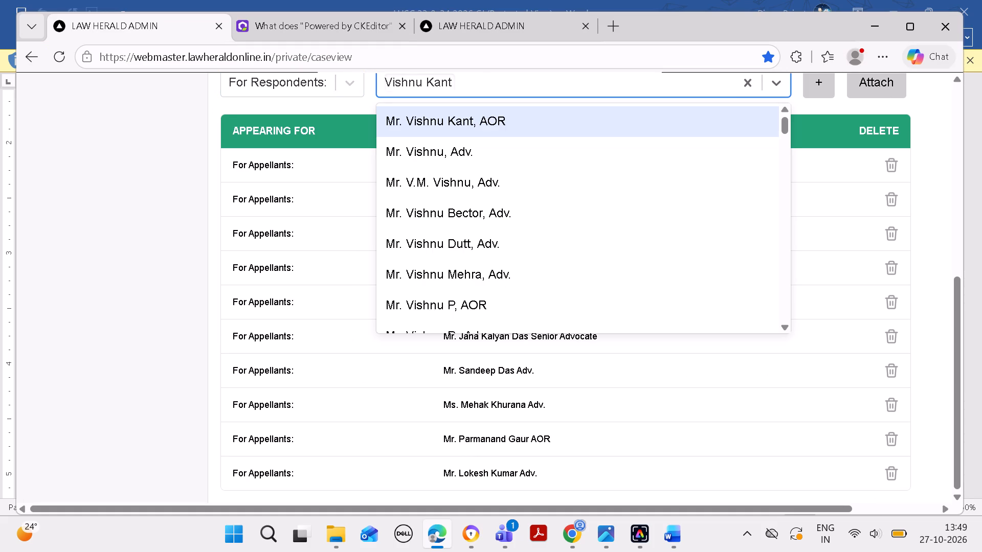
click(506, 121)
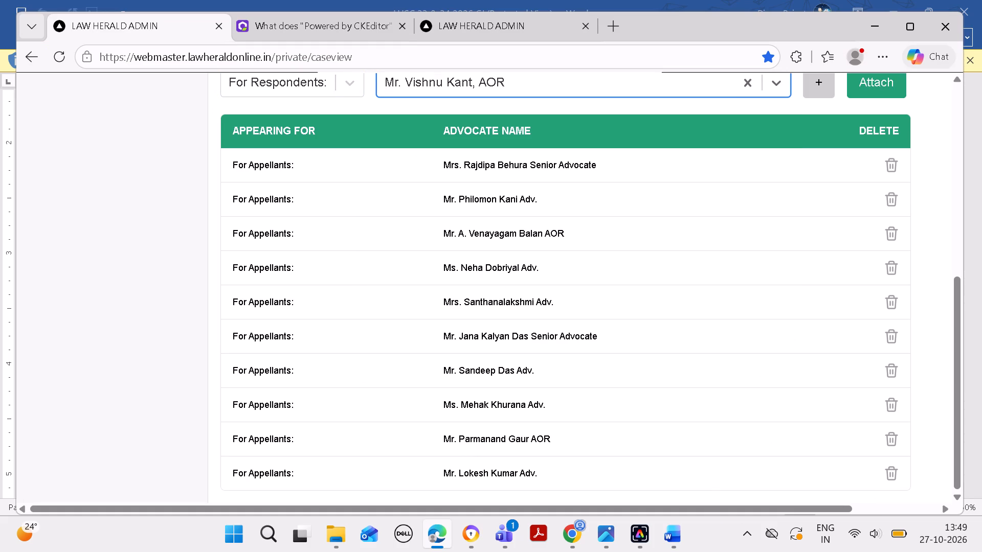
click(866, 89)
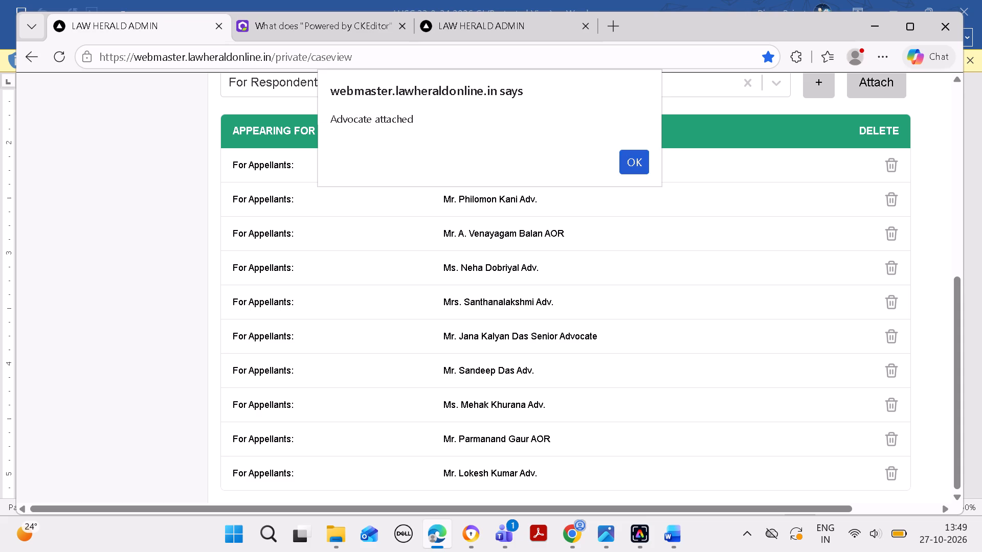
click(643, 158)
Attach Criminal Law as the subject of the case in the Law Herald admin site.
scroll(657, 273, down, 5)
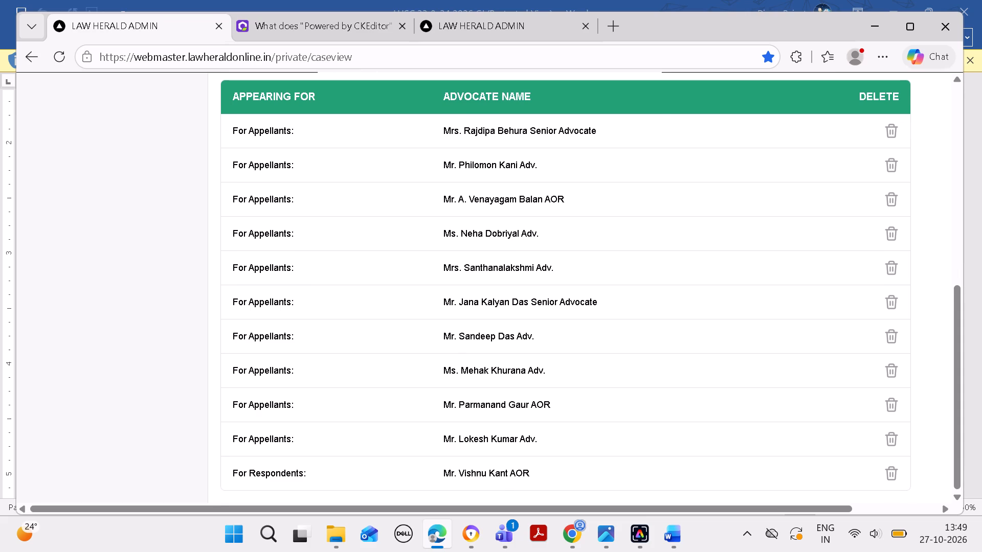
scroll(661, 287, up, 2)
click(384, 421)
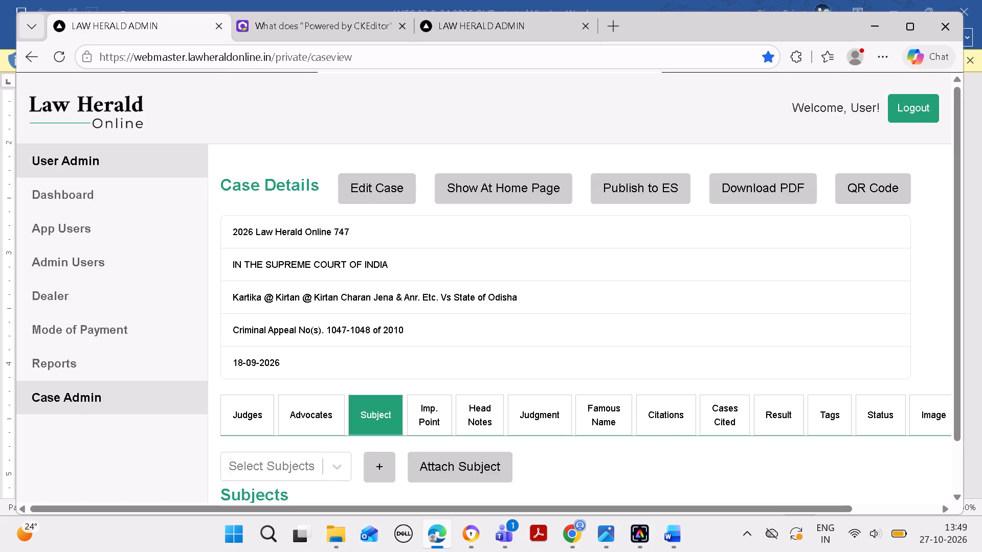
scroll(383, 419, down, 4)
click(671, 529)
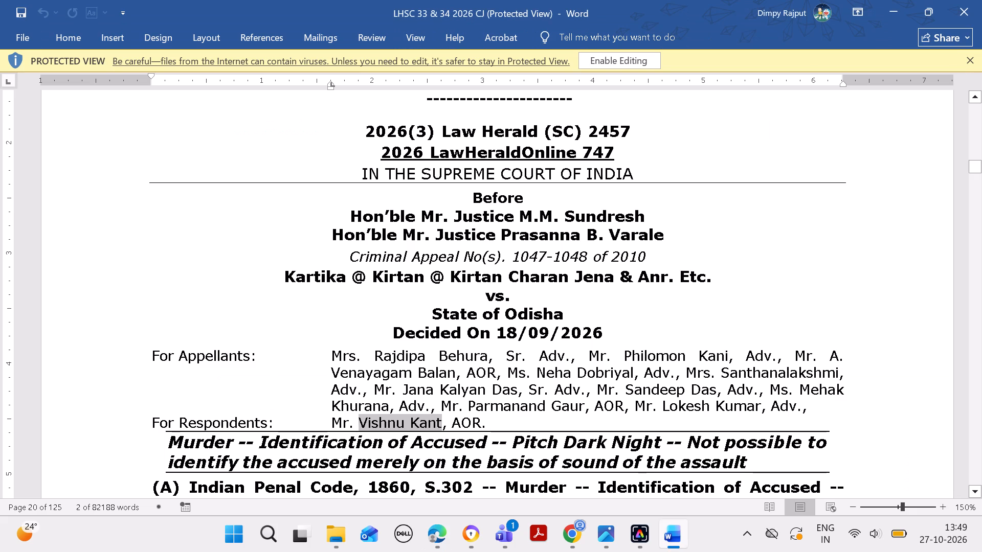
click(445, 535)
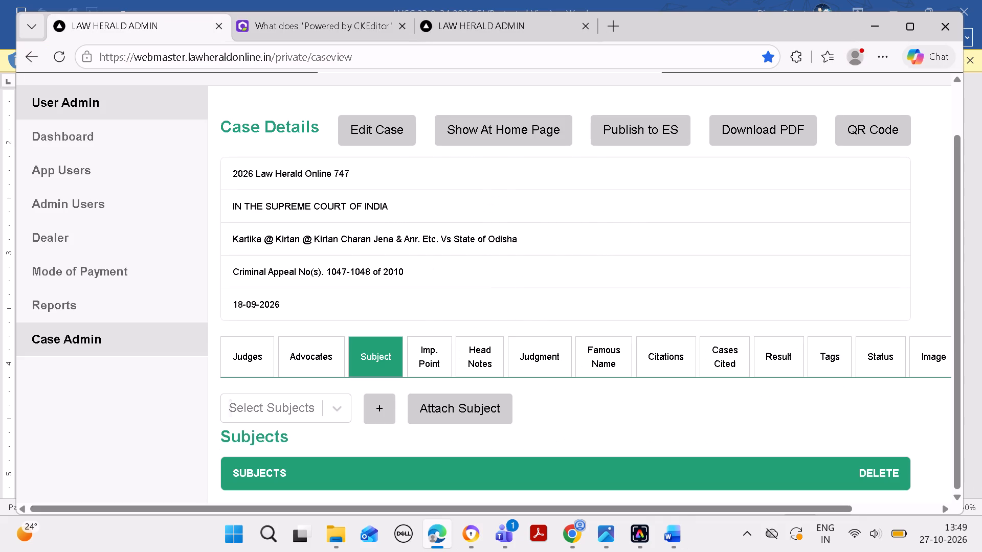
click(331, 410)
click(317, 403)
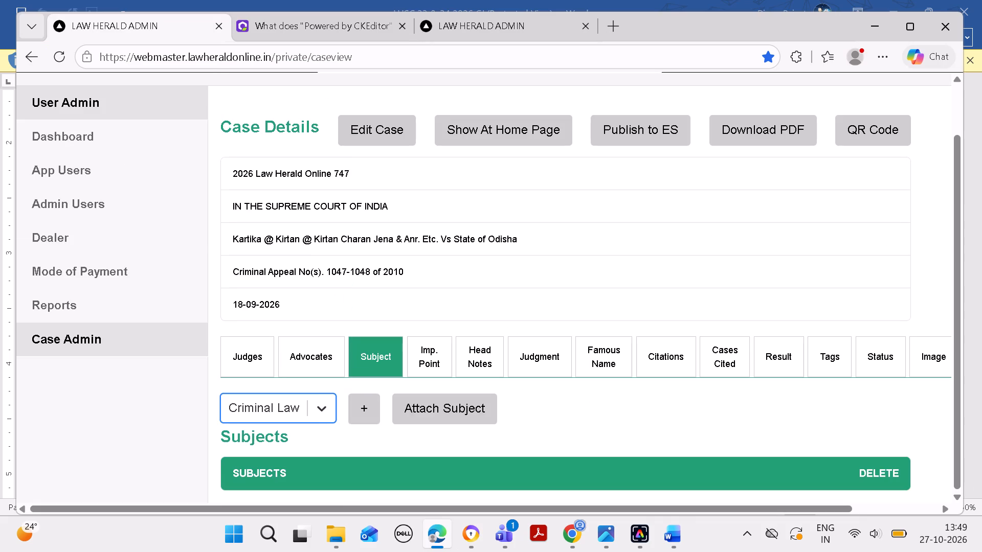
click(410, 405)
click(634, 165)
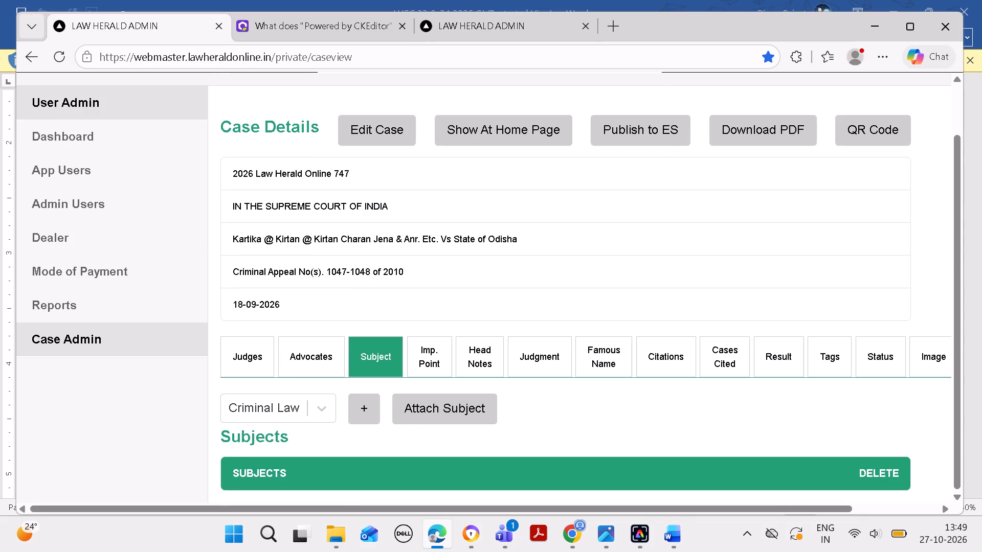
Show the case's important points, and copy "Murder -- Identification of Accused" from the italic heading below the advocates in the Word document.
scroll(606, 237, down, 8)
click(440, 321)
scroll(437, 319, down, 5)
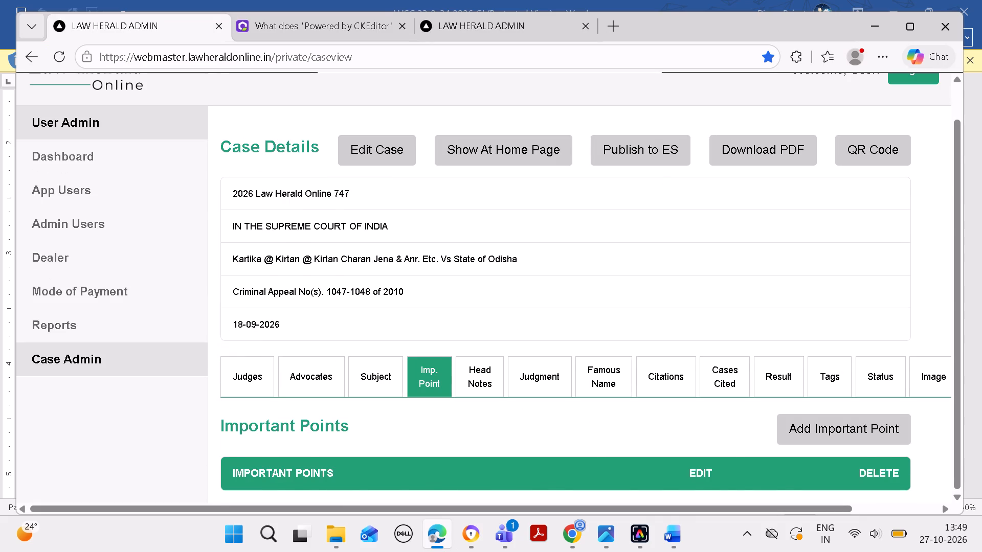
click(663, 528)
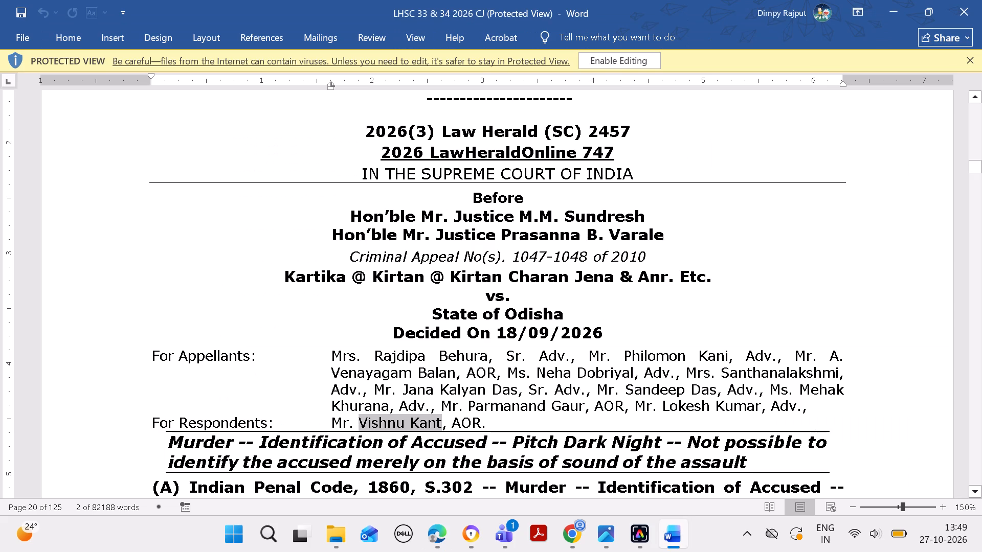
key(Down)
key(Down)
key(Down)
key(Down)
key(Down)
key(Down)
key(Down)
key(Down)
key(Down)
key(Down)
key(Down)
key(Down)
key(Down)
key(Down)
key(Down)
key(Down)
key(Down)
key(Down)
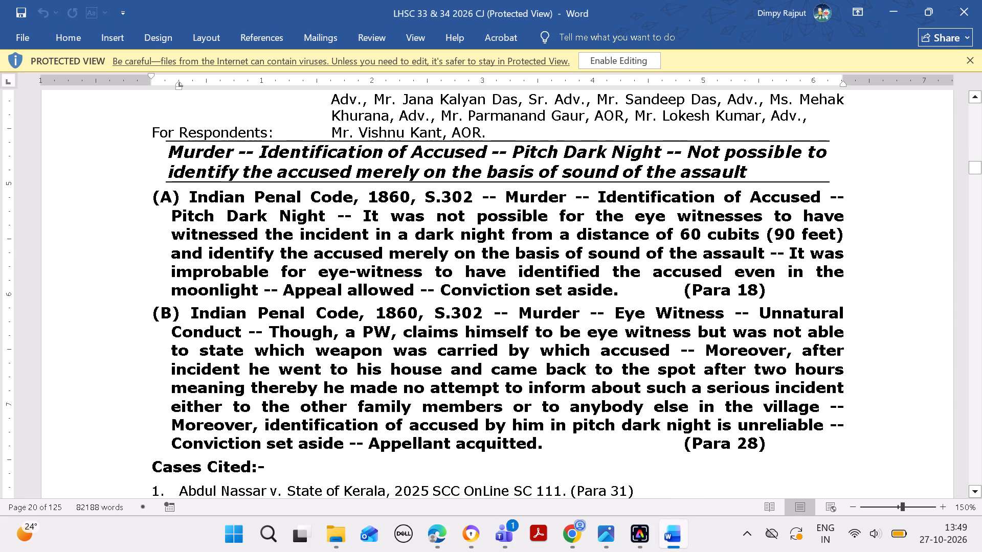
drag(172, 146, 408, 132)
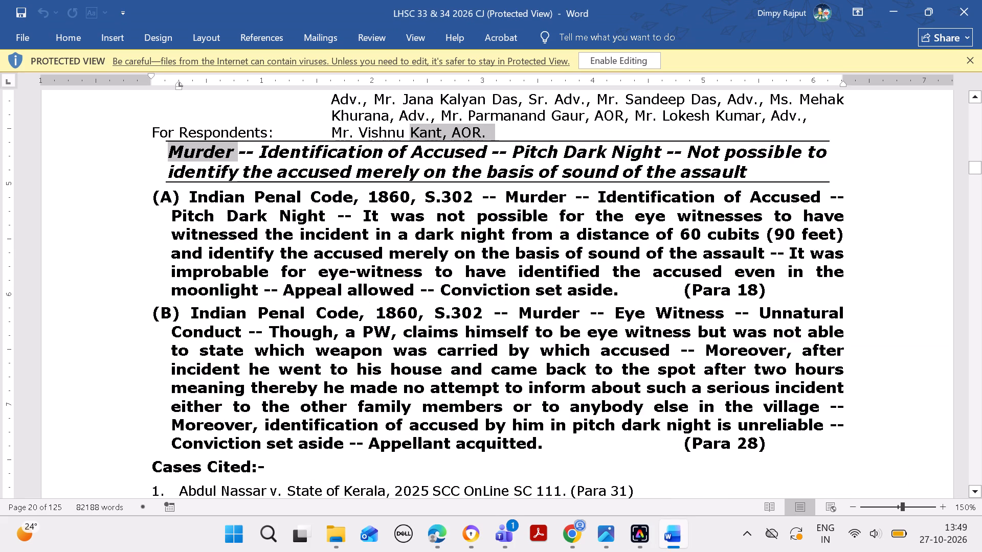
drag(408, 132, 450, 144)
key(ctrl+c)
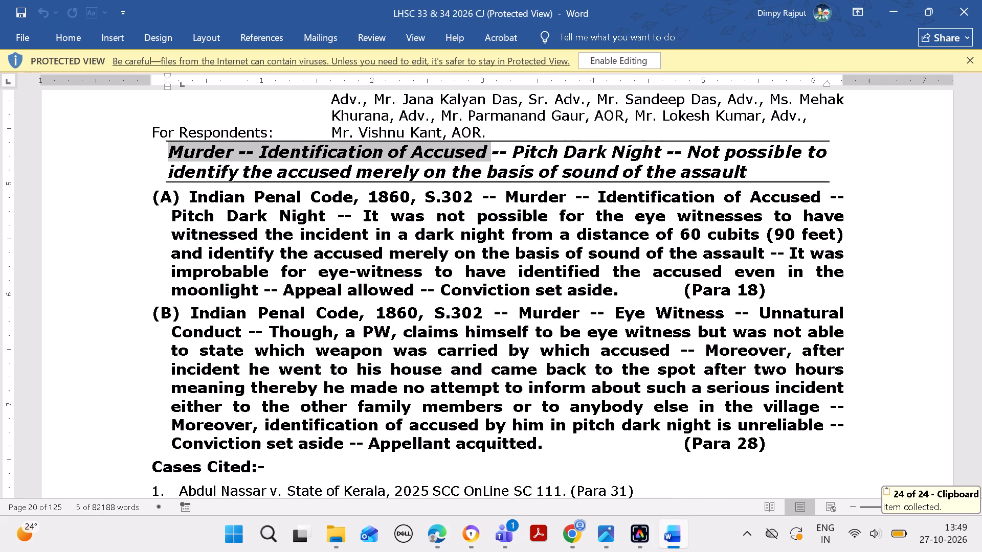
In the Law Herald admin site, start a new important point and save "Murder -- Identification of Accused" as a new topic.
click(430, 538)
click(812, 416)
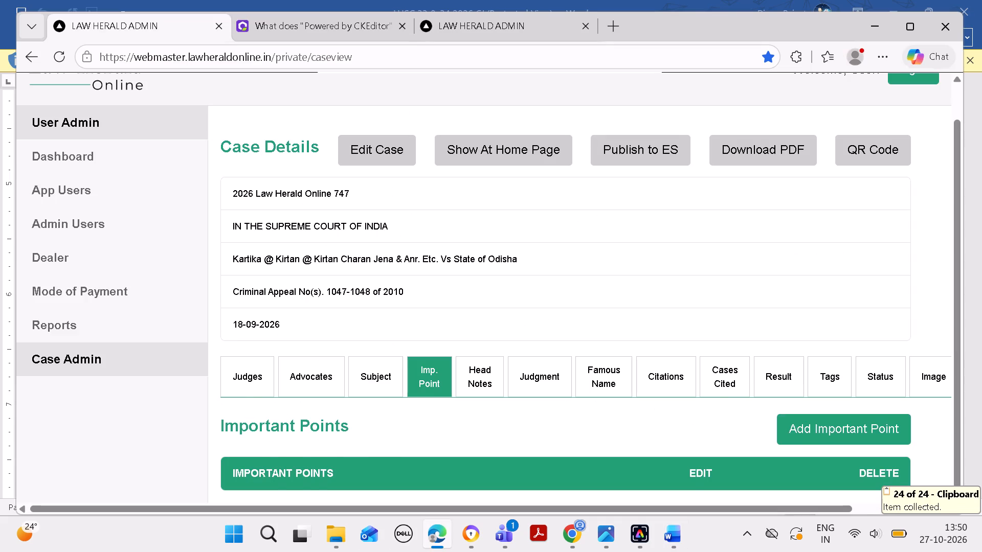
click(686, 180)
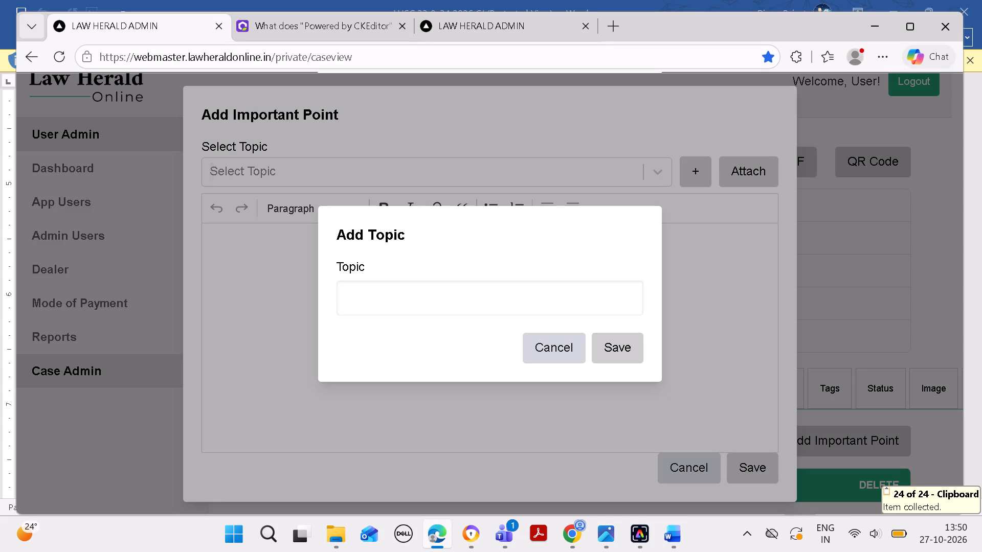
click(495, 285)
key(ctrl+v)
key(BackSpace)
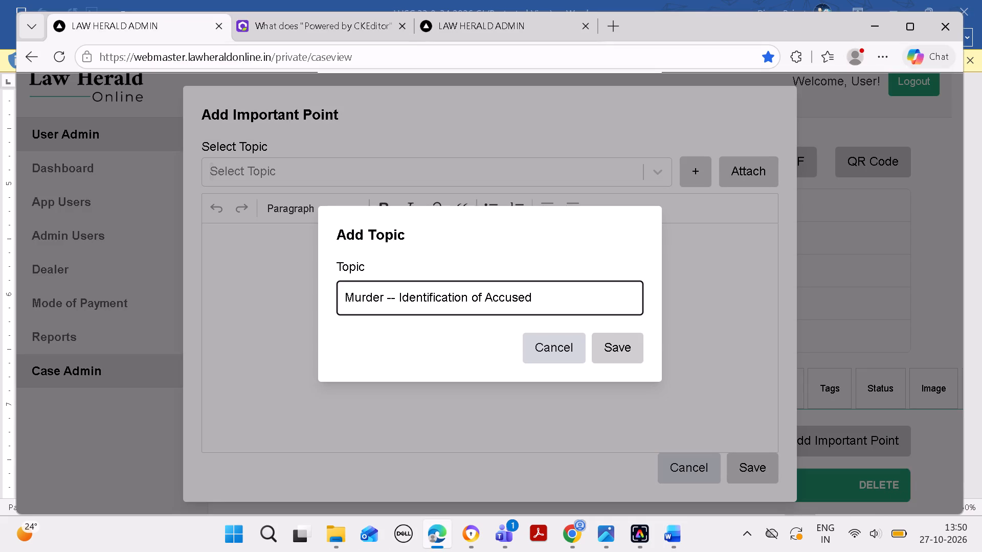
click(619, 341)
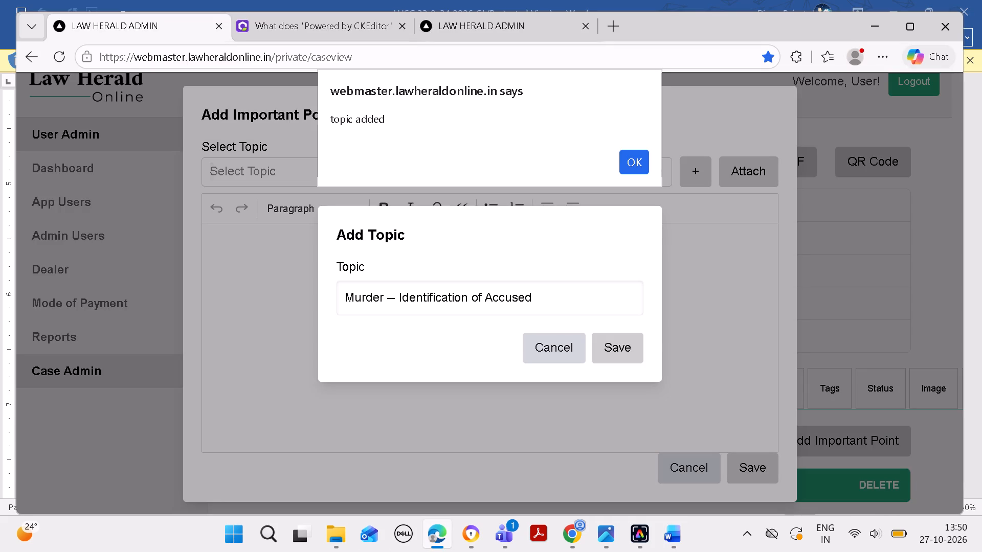
click(623, 167)
Append a "--" separator after "Murder -- Identification of Accused" in the important point text.
click(596, 240)
key(space)
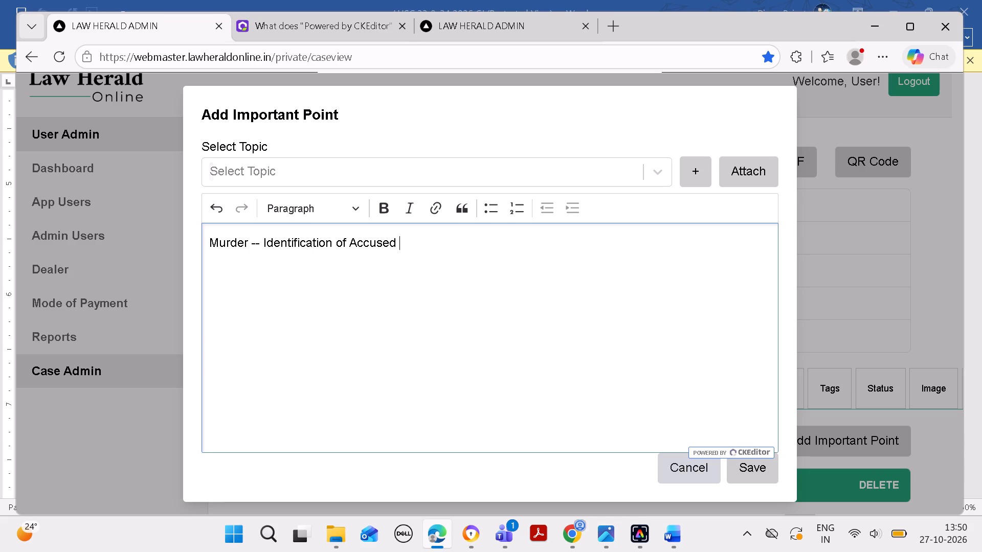
text(--)
key(space)
key(BackSpace)
Copy "Pitch Dark Night" from the Word headline, look it up among the topics, and save it as a new topic for the important point.
click(684, 537)
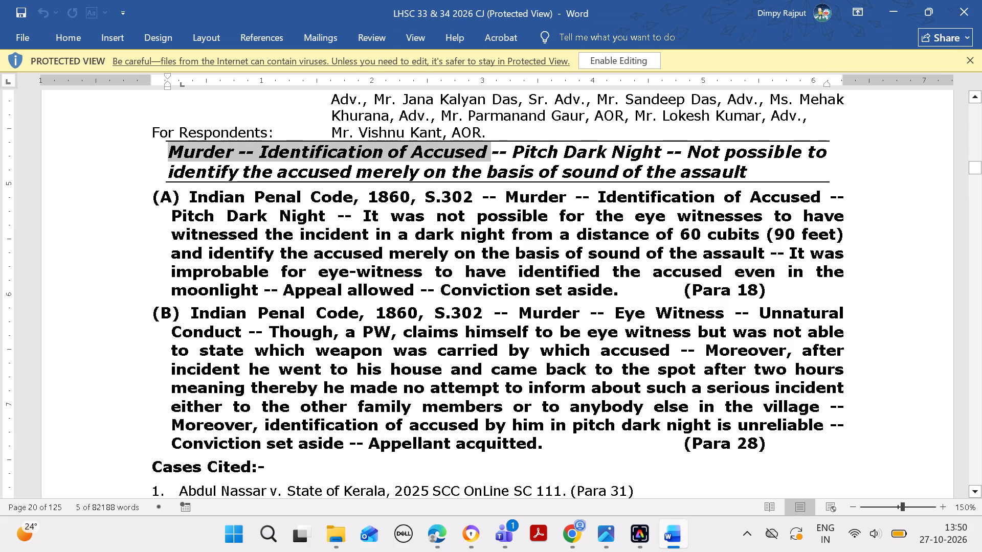
drag(514, 148, 548, 150)
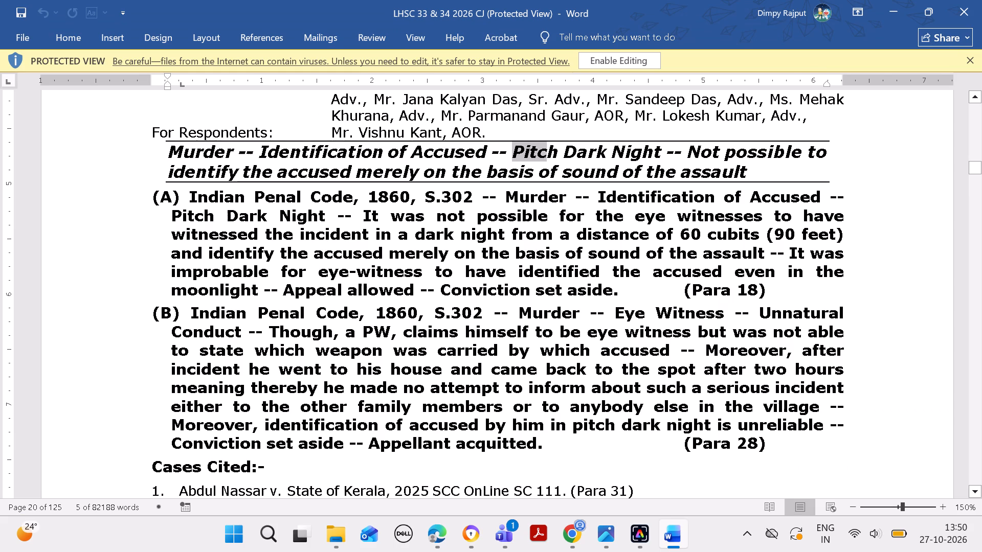
drag(548, 150, 629, 146)
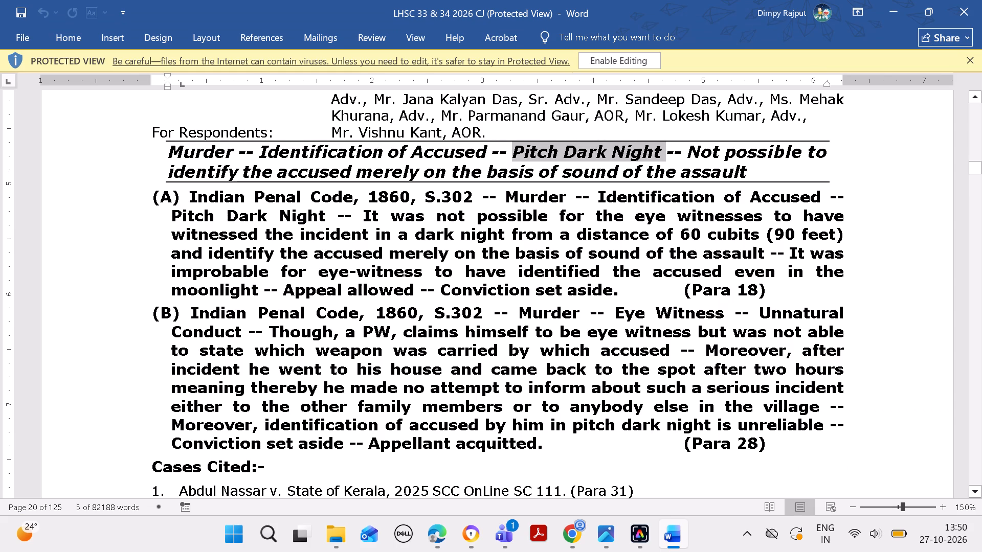
key(ctrl+c)
click(448, 530)
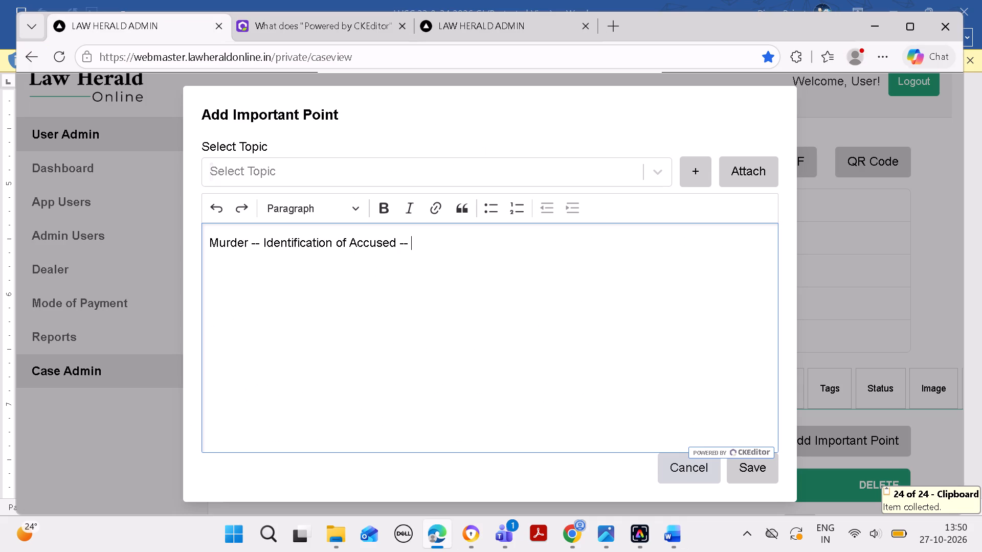
click(597, 159)
click(588, 168)
key(ctrl+v)
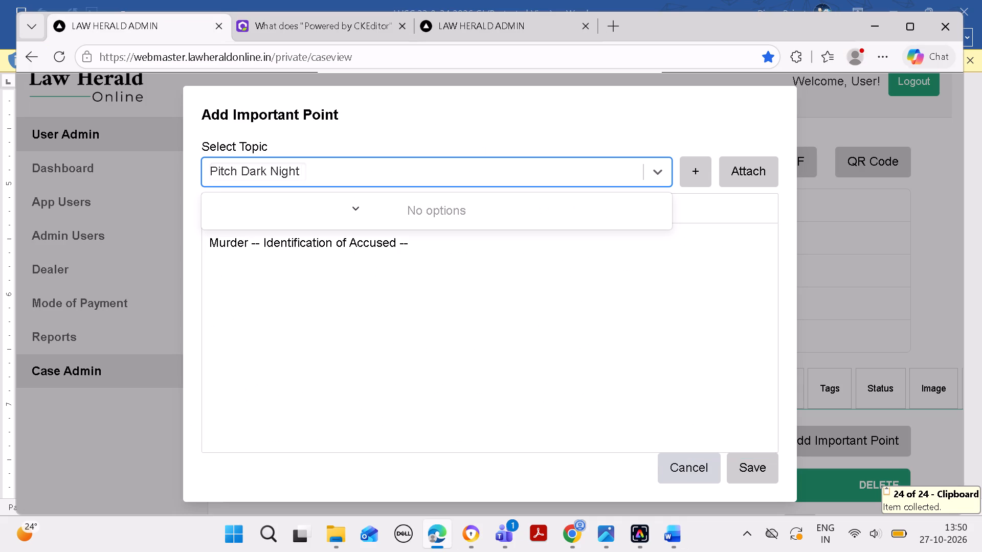
click(689, 170)
click(541, 281)
key(ctrl+v)
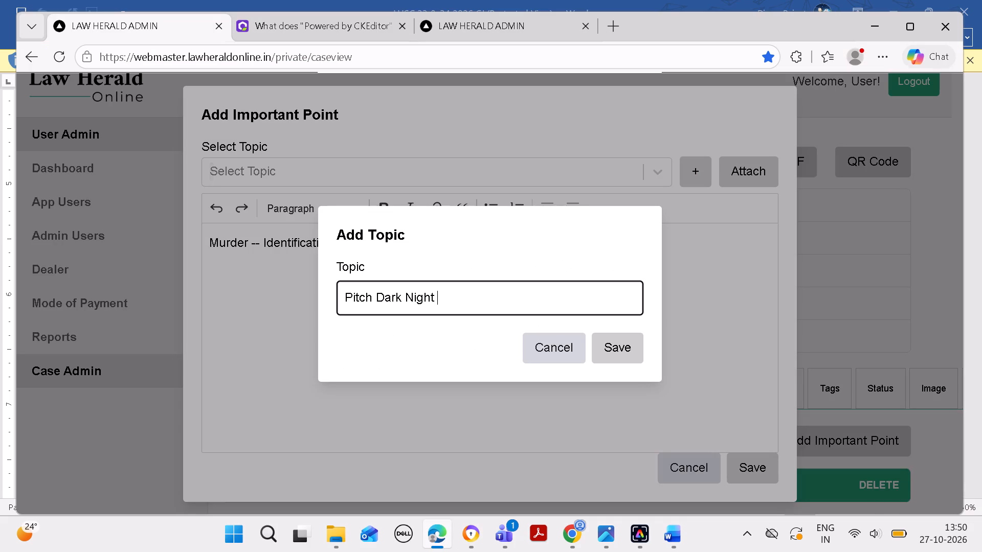
key(BackSpace)
click(606, 354)
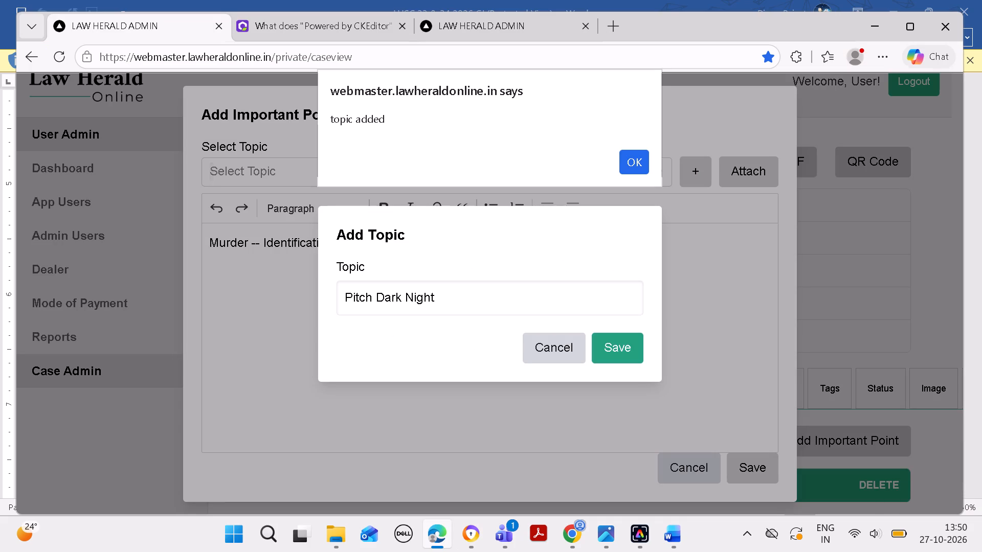
click(628, 166)
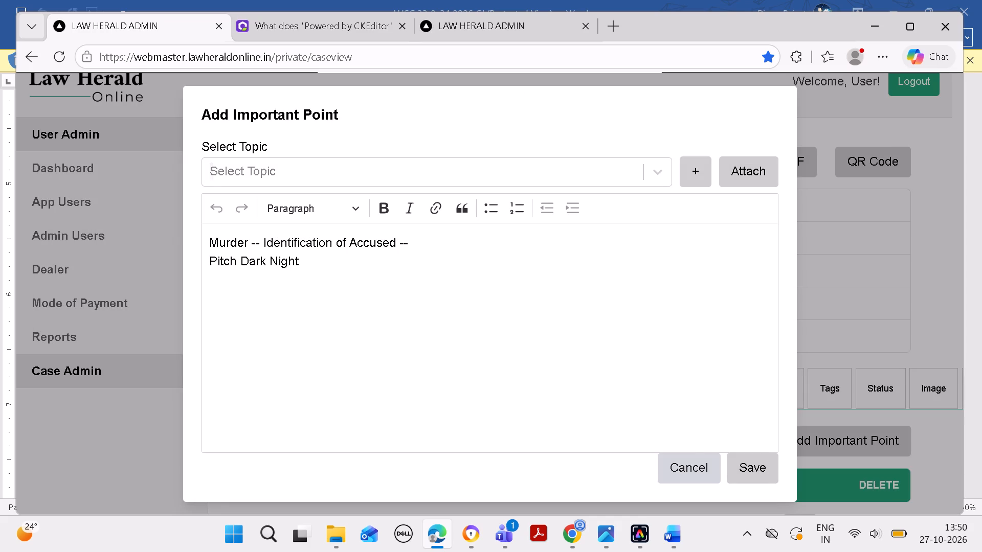
Join "Pitch Dark Night" onto the first line of the important point text and append a "--" separator after it.
click(213, 278)
click(208, 275)
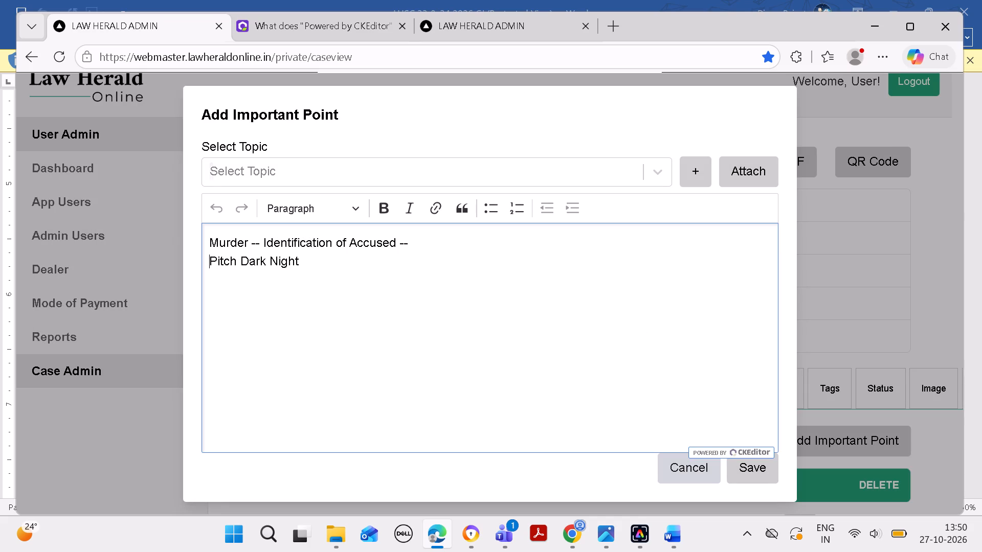
key(BackSpace)
key(BackSpace)
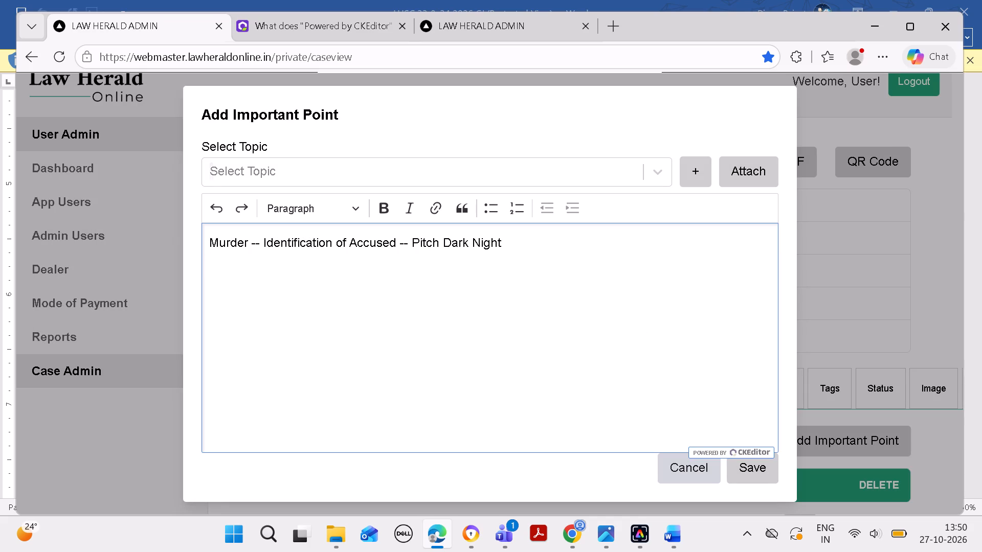
click(515, 259)
key(space)
text(--)
key(space)
key(BackSpace)
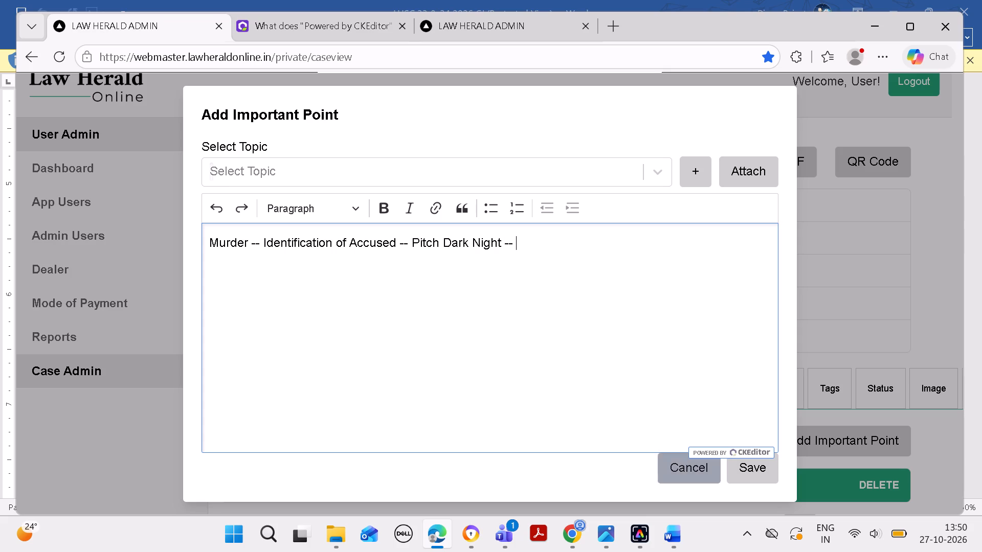
Copy "Not possible to identify the accused merely on the basis of sound of the assault" from the Word headline to the end of the important point.
click(673, 540)
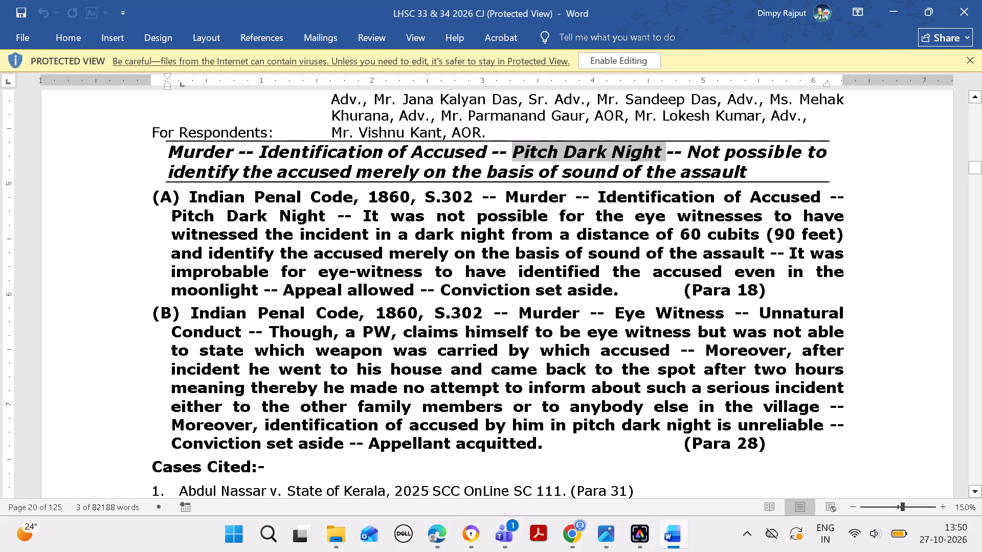
drag(685, 154, 700, 160)
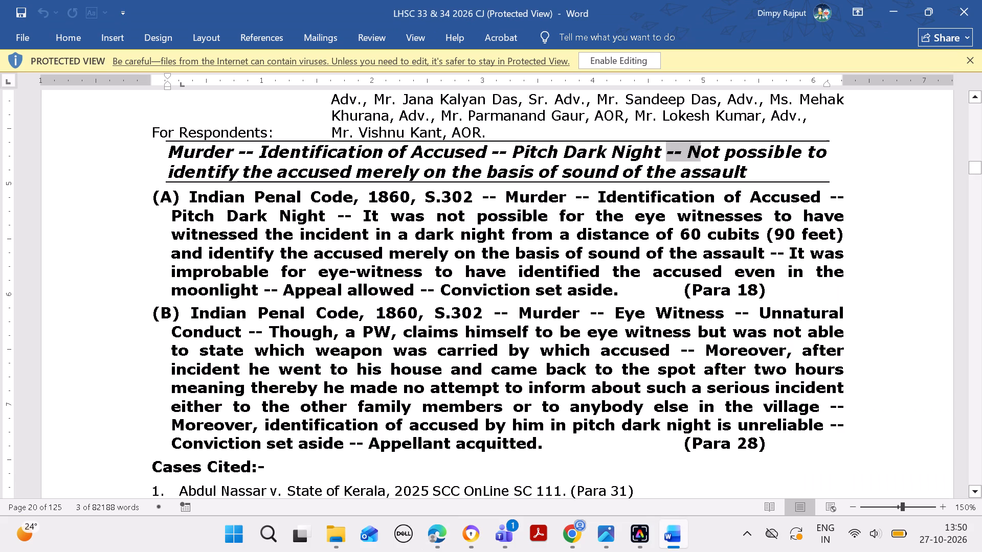
drag(700, 160, 731, 175)
click(758, 180)
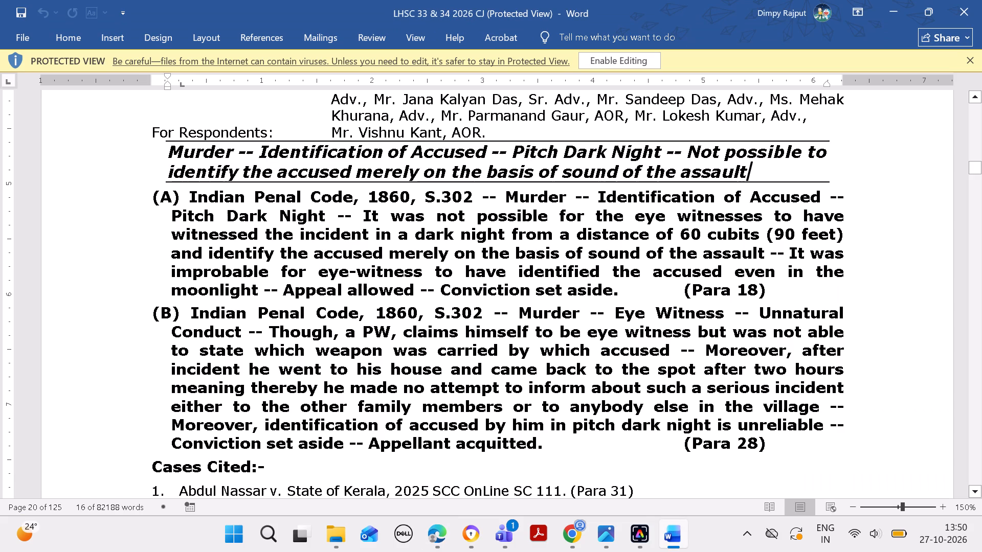
drag(688, 146, 730, 171)
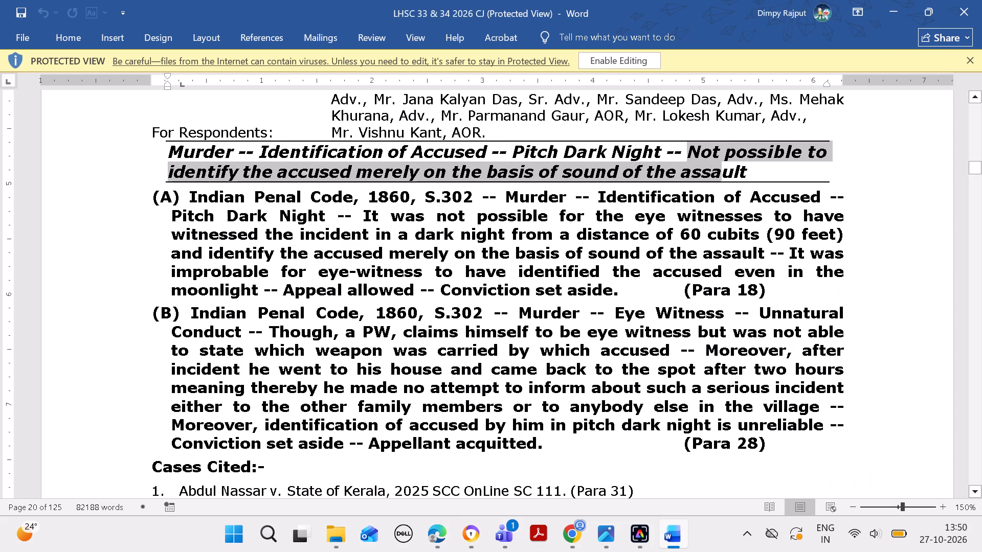
drag(730, 171, 747, 178)
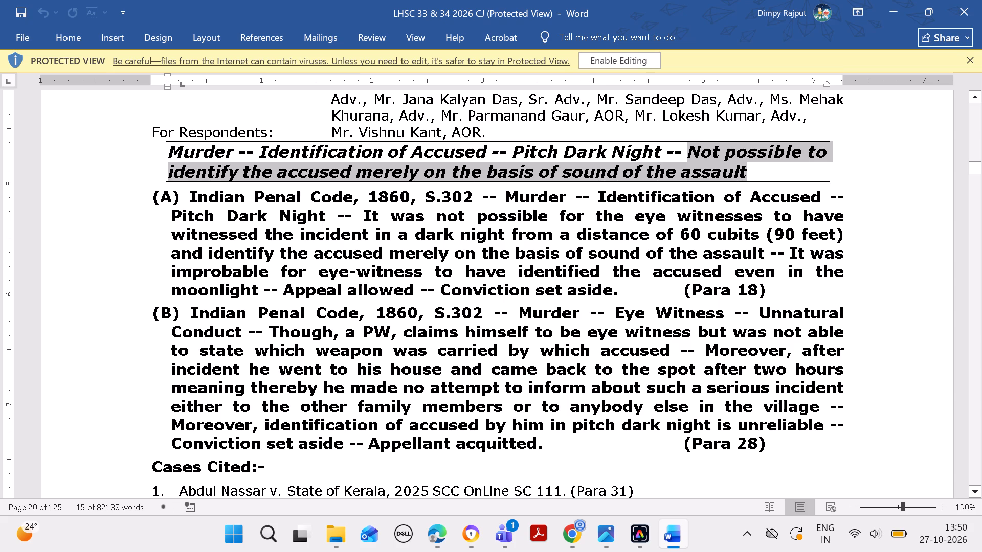
key(ctrl+c)
click(447, 541)
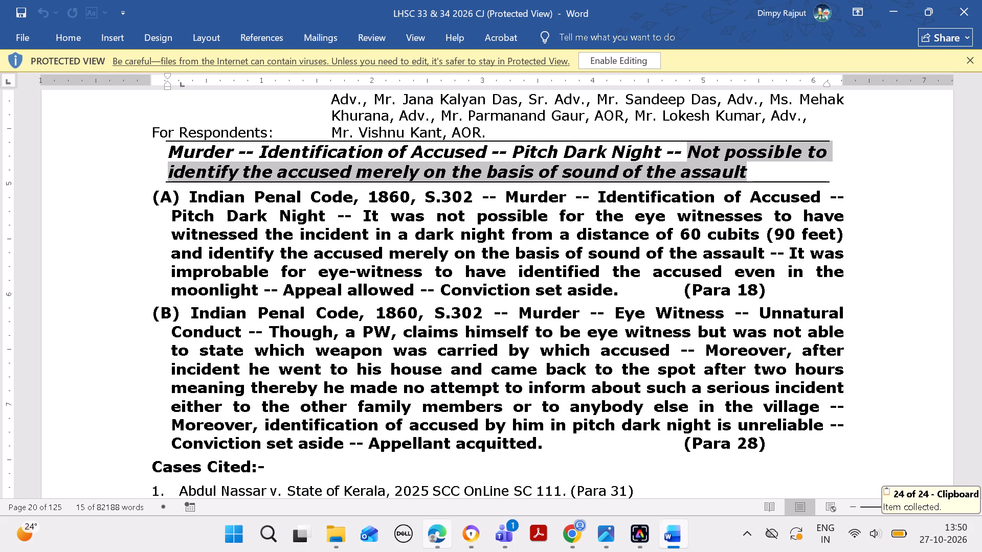
key(ctrl+v)
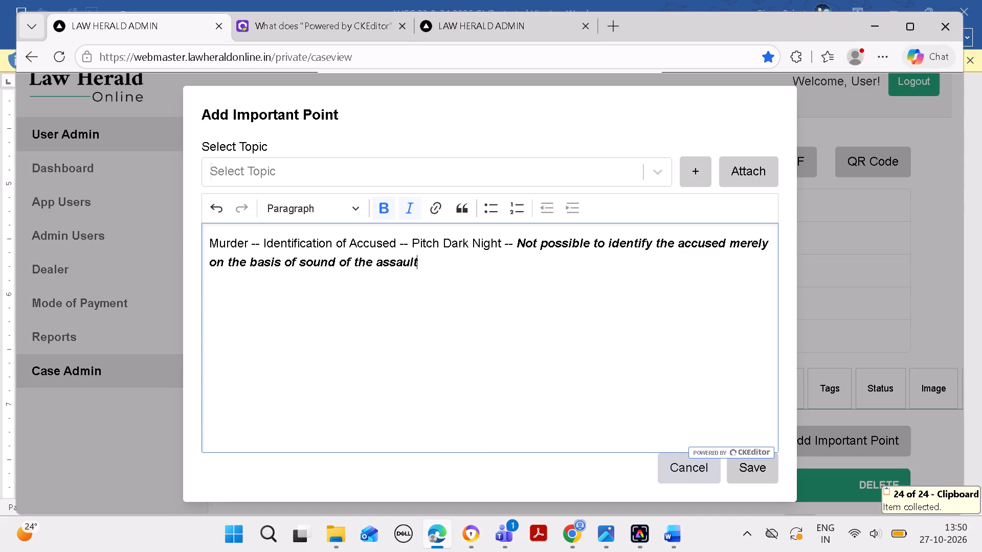
Remove the italic and bold formatting from the pasted phrase and save the important point.
drag(518, 239, 561, 290)
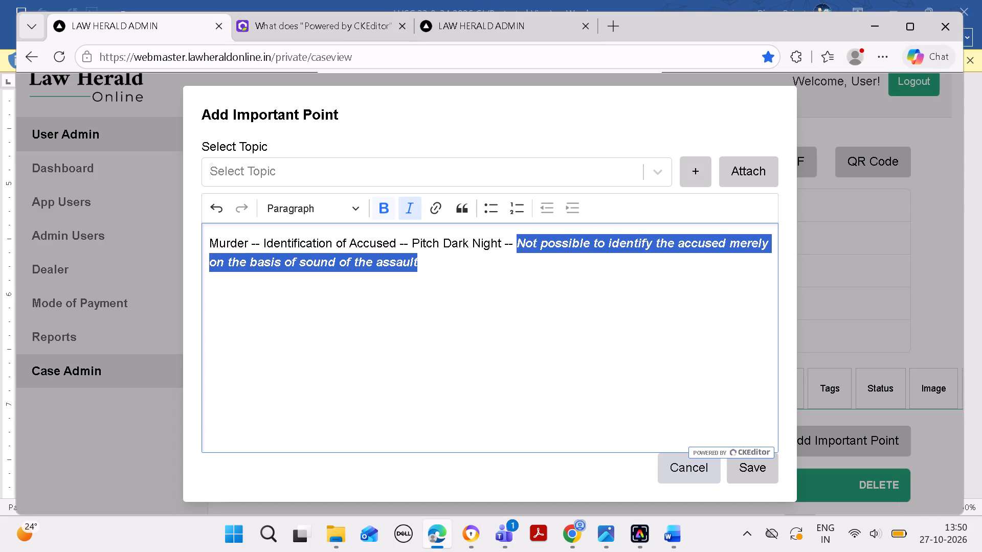
click(407, 210)
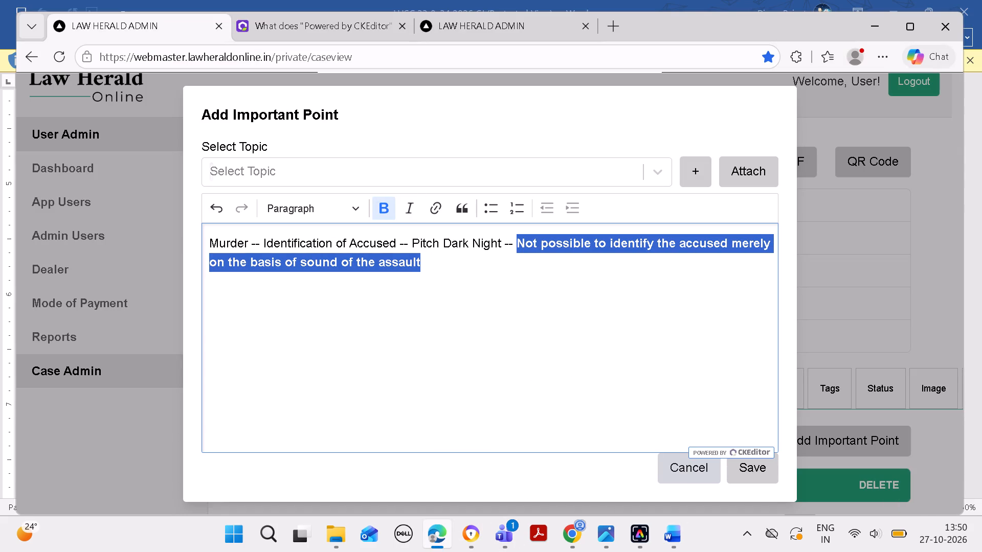
click(380, 204)
click(438, 291)
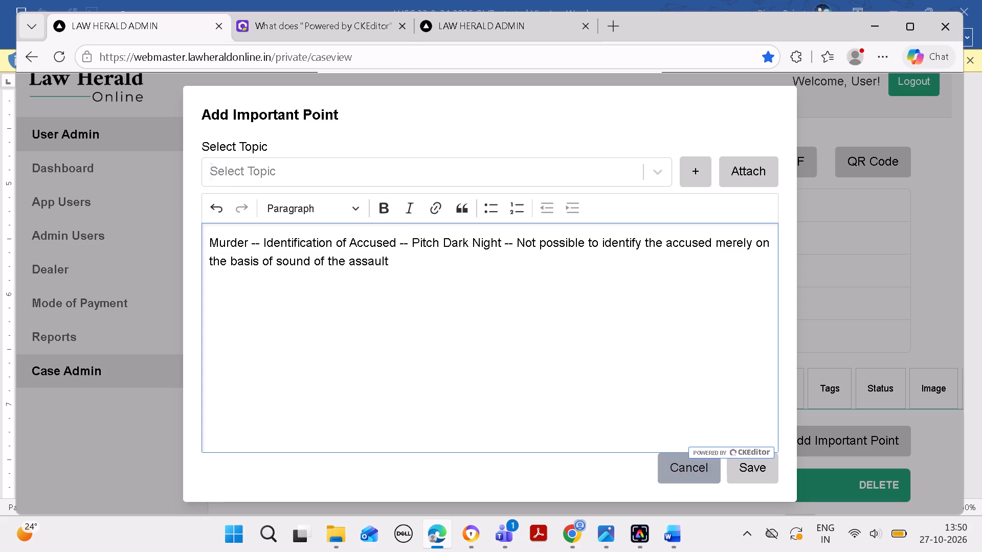
click(754, 471)
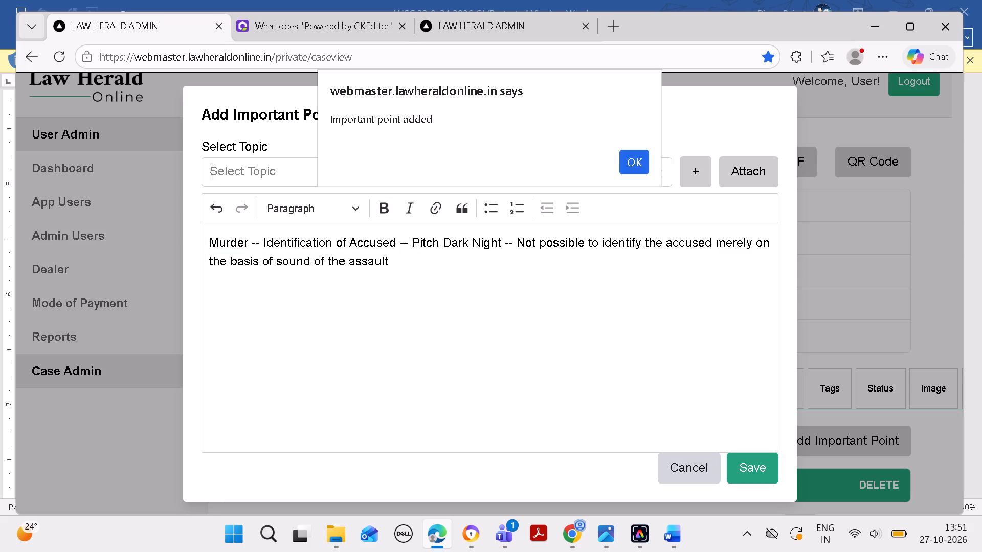
click(638, 156)
scroll(635, 326, down, 5)
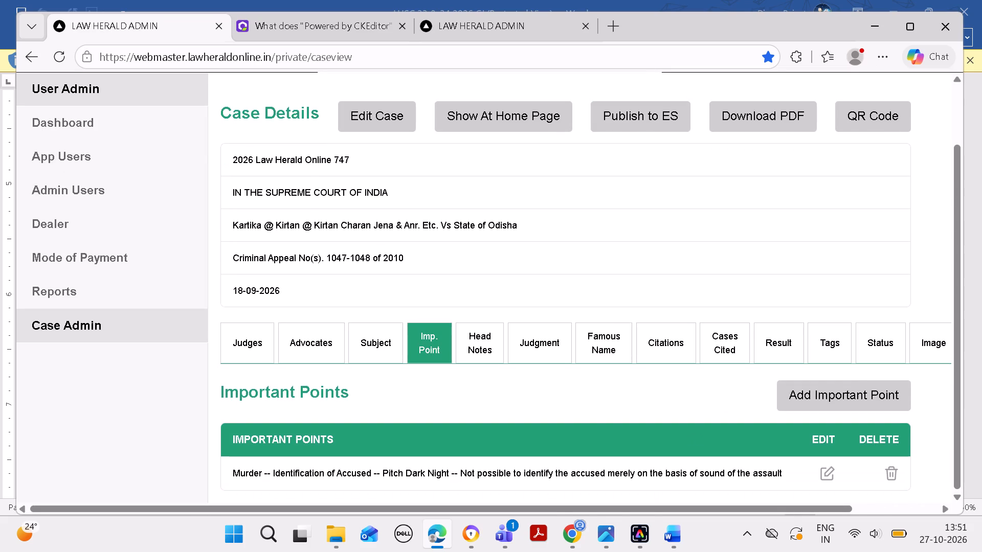
Start a new headnote for the case and attach the act "Indian Penal Code, 1860", copied from headnote (A) in Word.
click(673, 535)
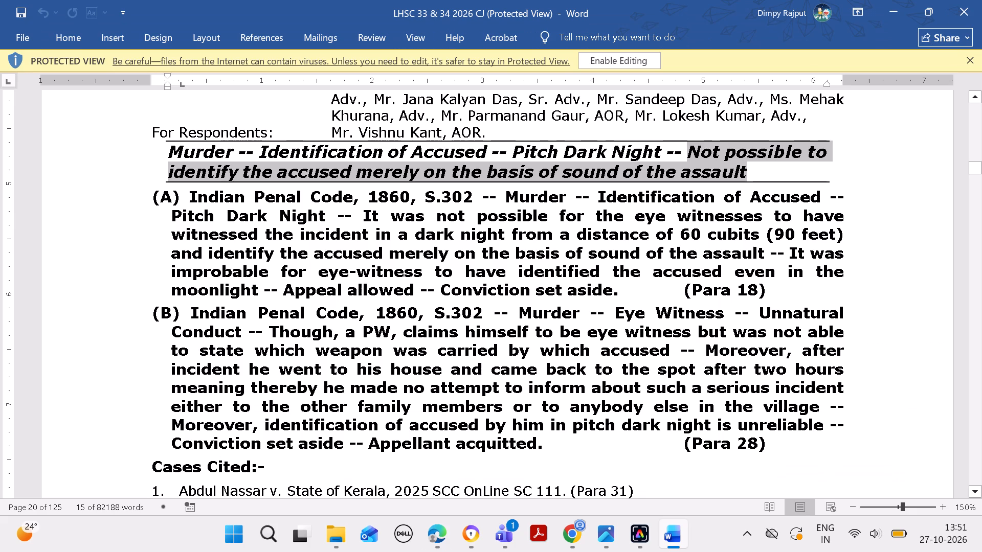
drag(190, 197, 364, 193)
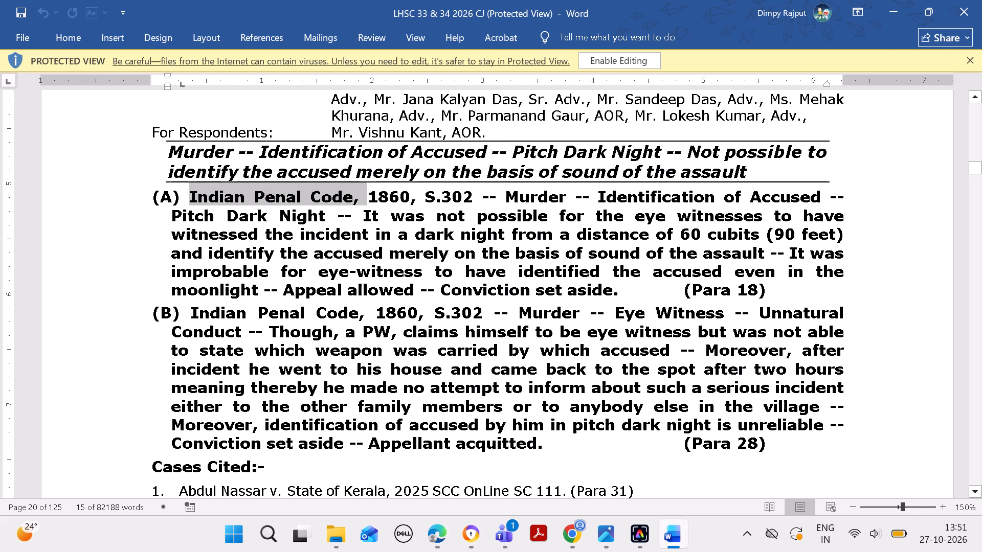
drag(364, 193, 389, 193)
key(ctrl+c)
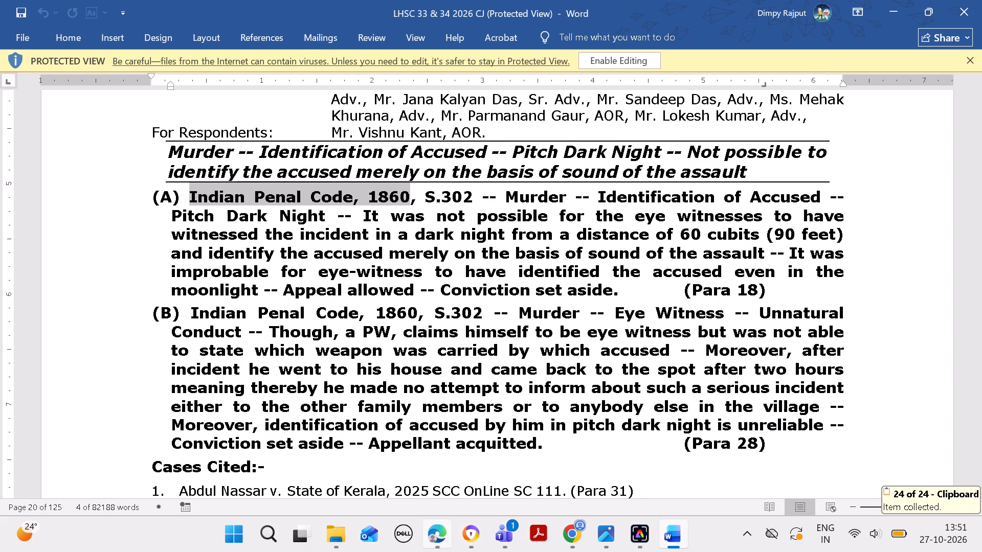
click(429, 538)
click(485, 349)
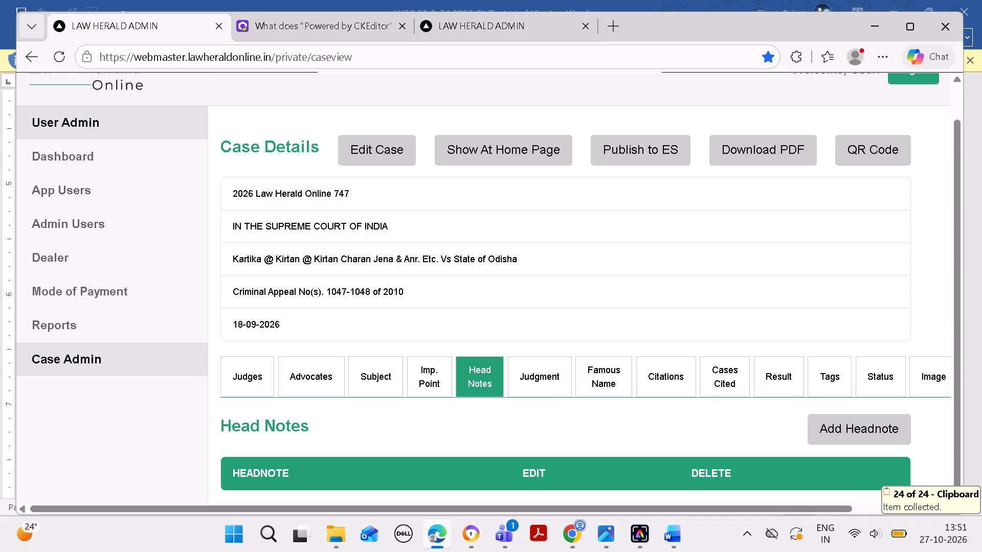
click(810, 428)
click(214, 181)
key(ctrl+v)
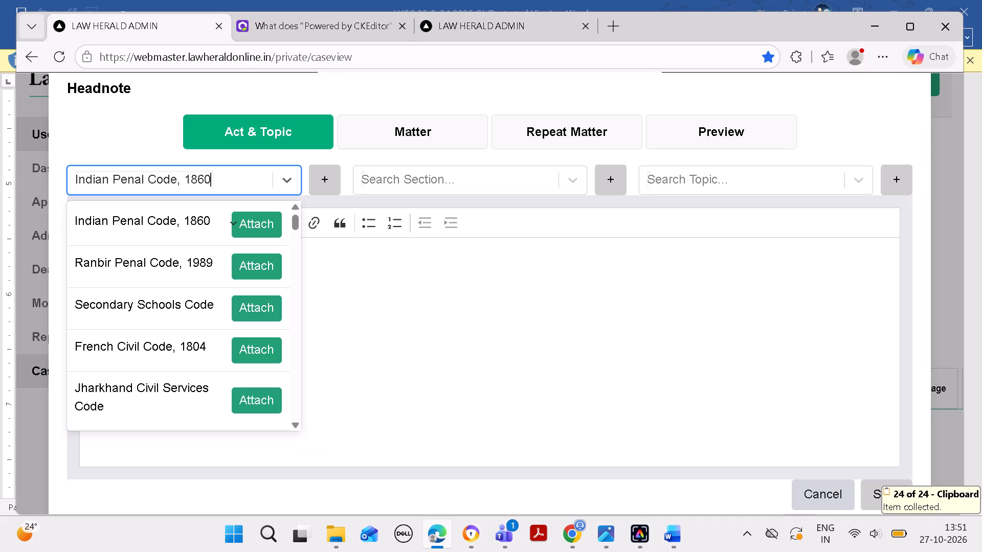
click(267, 229)
click(442, 274)
key(space)
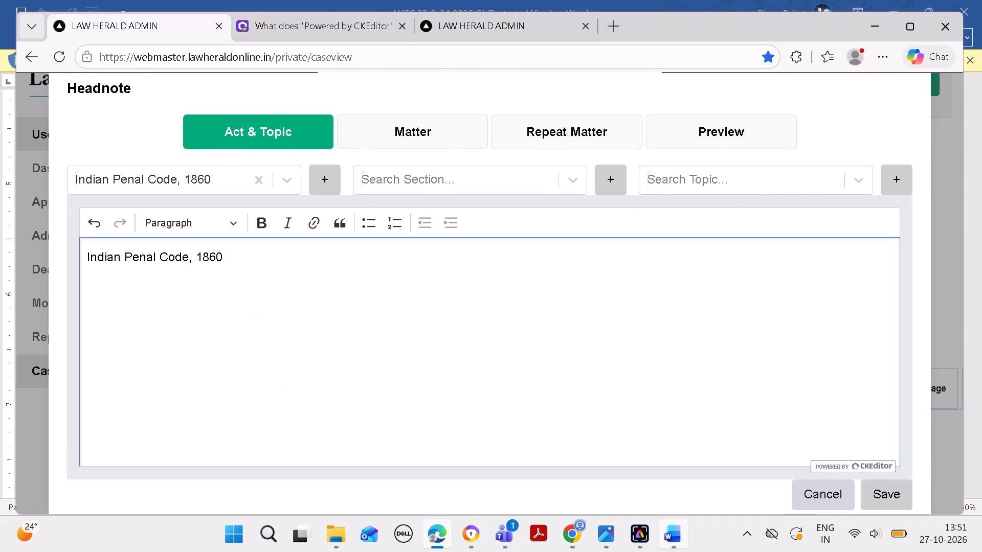
Copy "S.302" from headnote (A) in Word and attach it as the section of the new headnote.
click(680, 523)
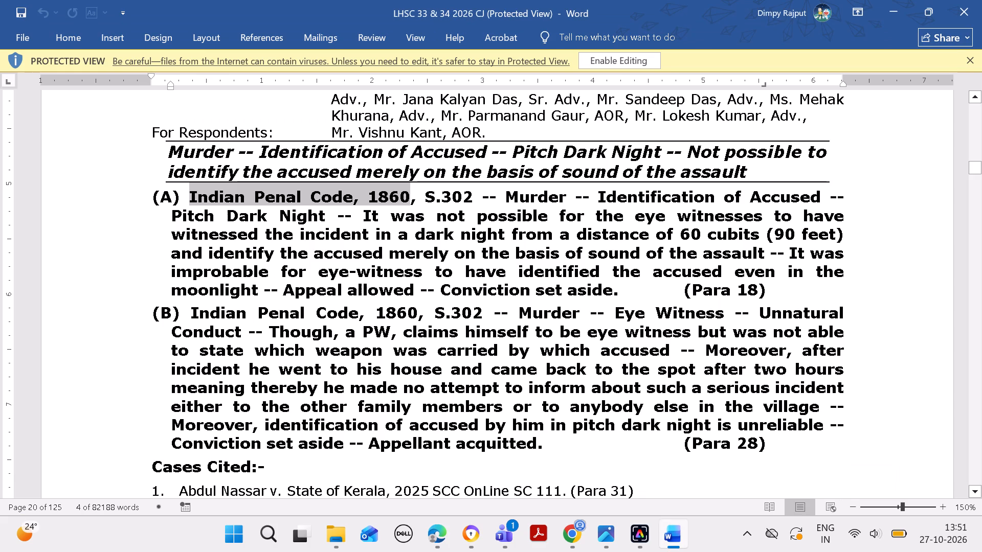
drag(422, 194, 459, 194)
key(ctrl+c)
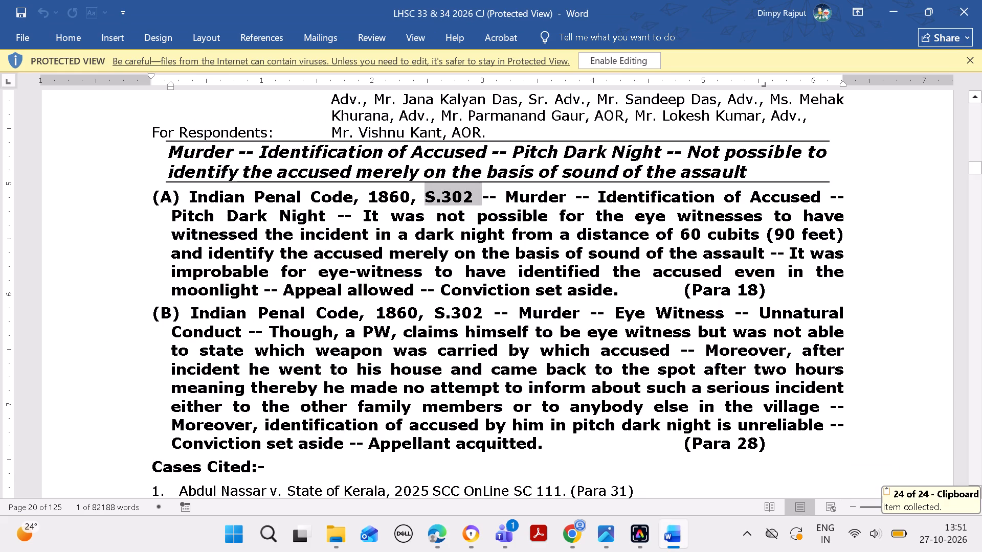
click(429, 539)
click(471, 185)
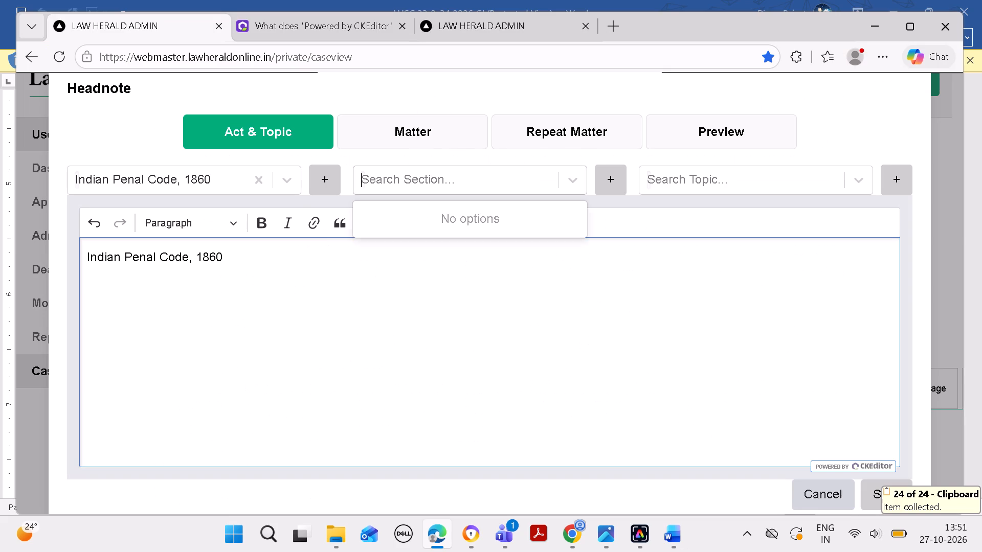
key(ctrl+v)
click(511, 221)
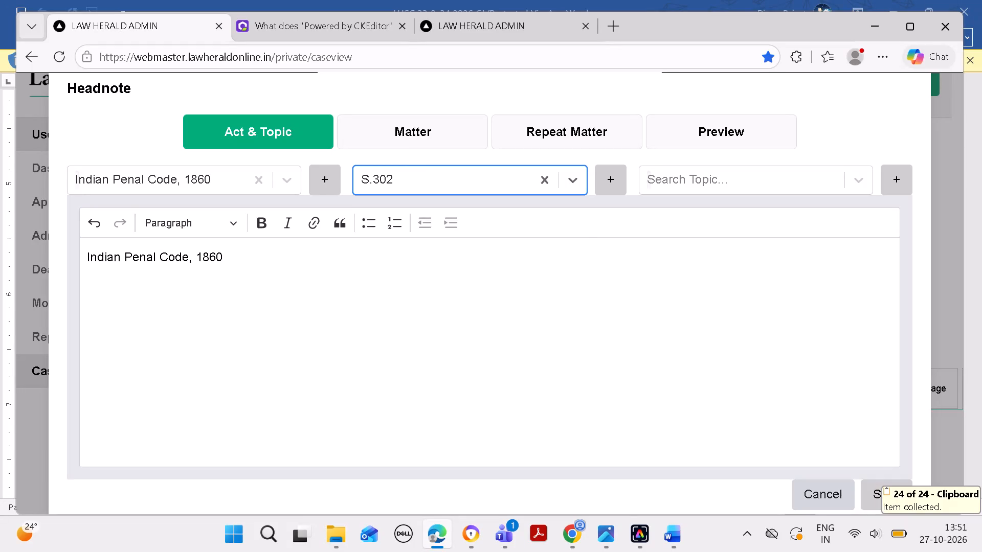
click(496, 177)
key(ctrl+v)
click(539, 228)
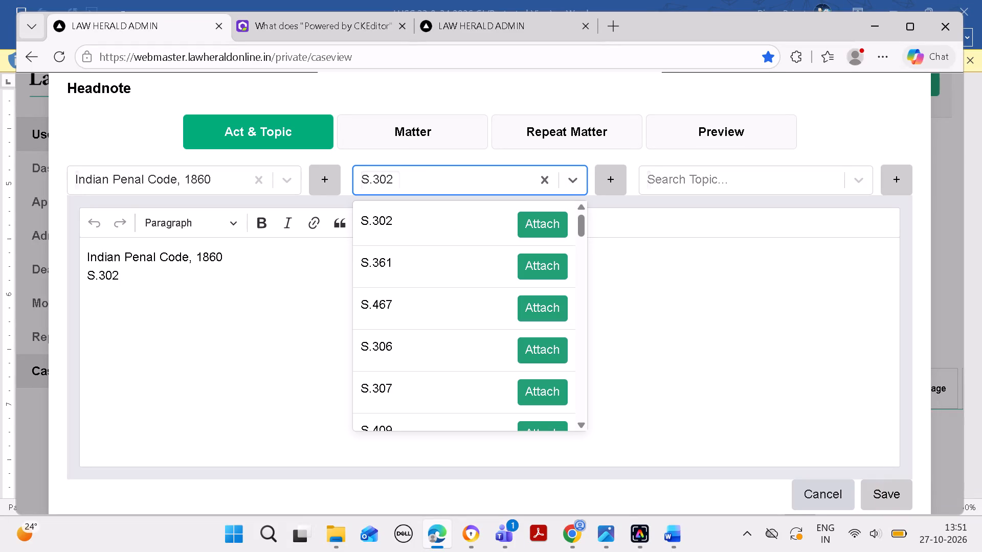
click(666, 297)
key(space)
Copy "Murder -- Identification of Accused" from headnote (A) in Word and attach the matching topic to the new headnote.
click(674, 533)
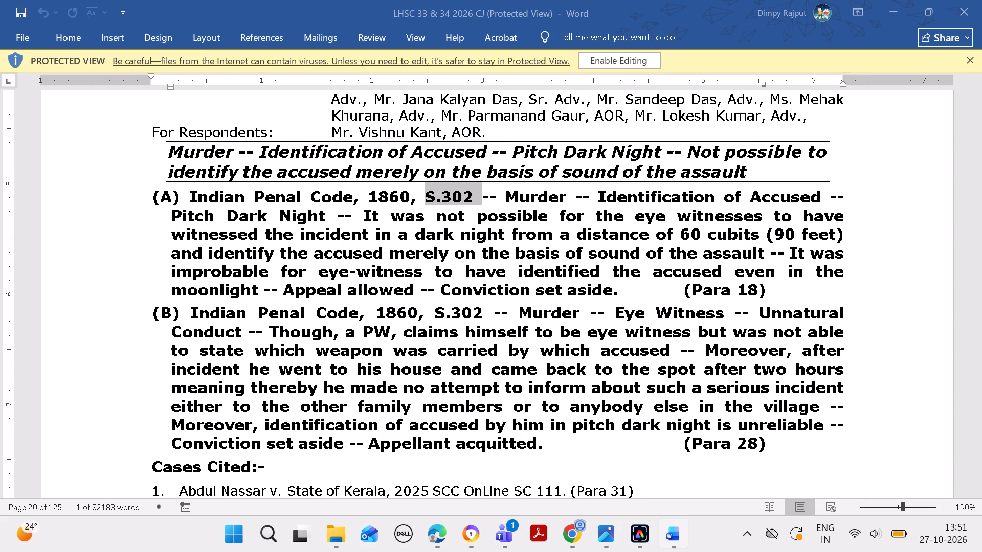
drag(504, 196, 782, 192)
key(ctrl+c)
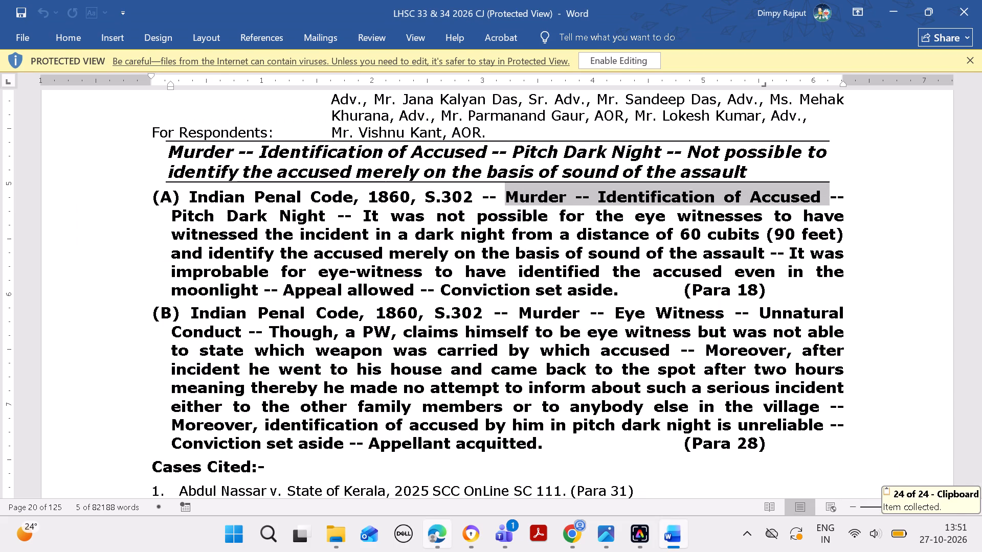
click(447, 541)
click(722, 179)
key(ctrl+v)
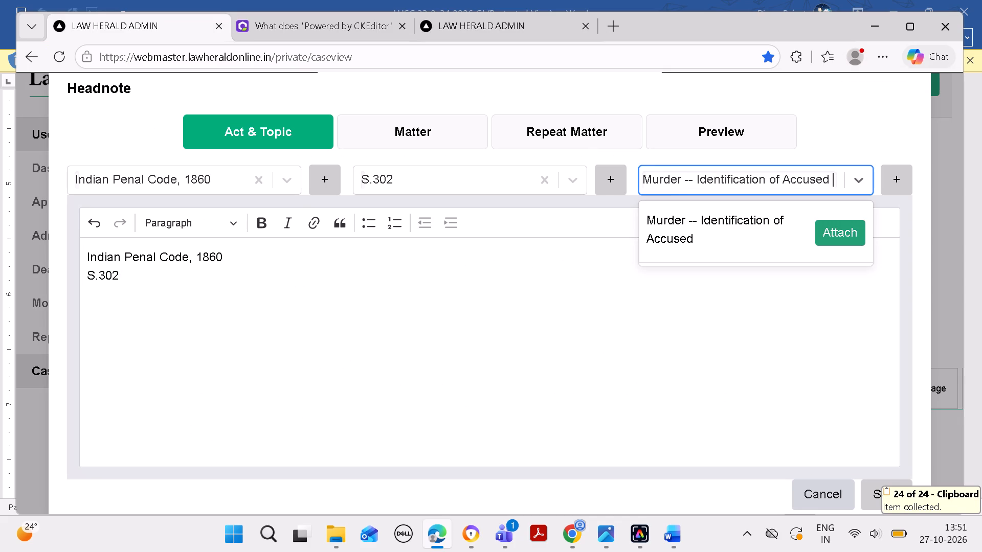
click(840, 232)
drag(673, 363, 667, 368)
key(space)
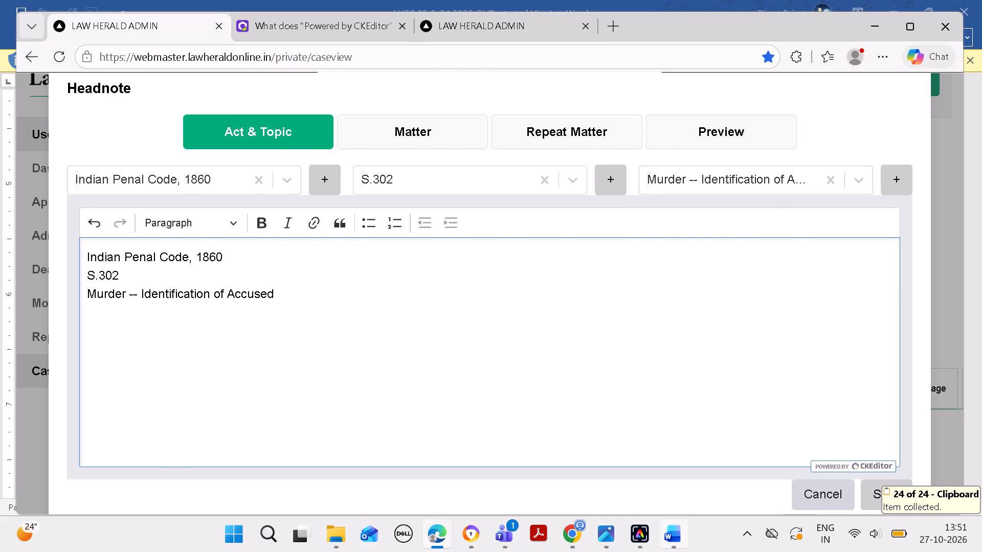
Copy "Pitch Dark Night" from headnote (A) in Word and attach it as a further topic of the new headnote.
click(659, 532)
drag(169, 217, 311, 217)
key(ctrl+c)
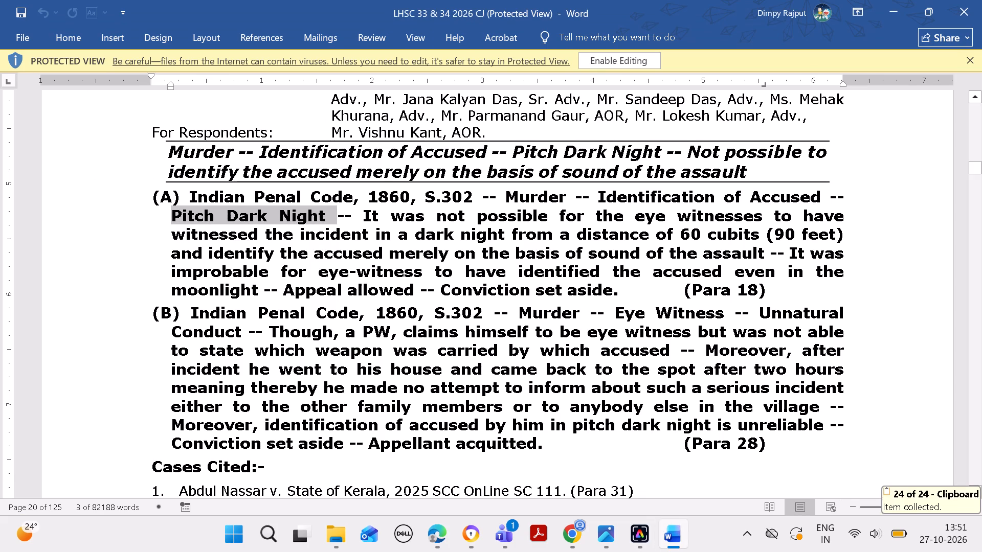
click(429, 542)
click(709, 189)
key(ctrl+v)
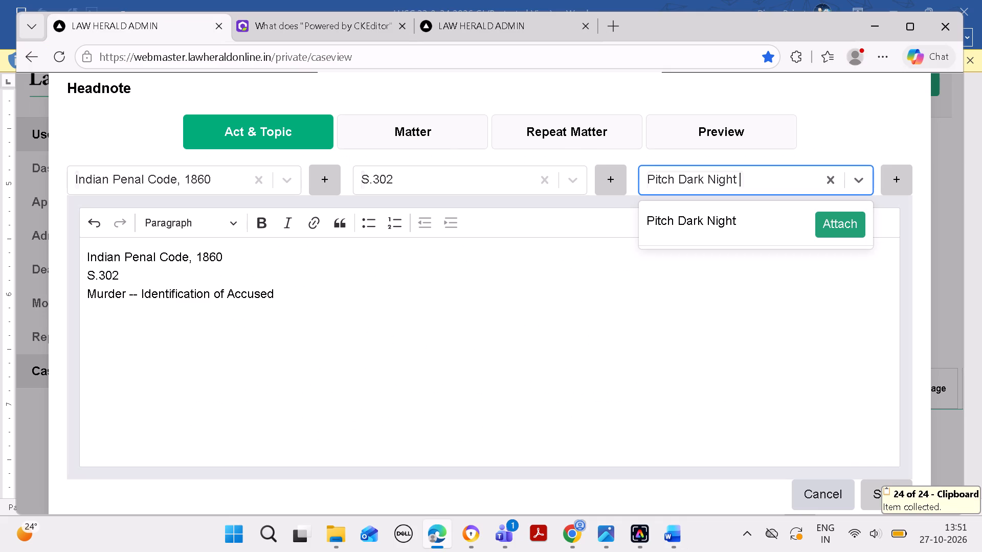
click(849, 228)
click(543, 364)
key(space)
Copy headnote (A) in Word from "It was not possible" through "(Para 18)" into the new headnote's matter text.
click(680, 531)
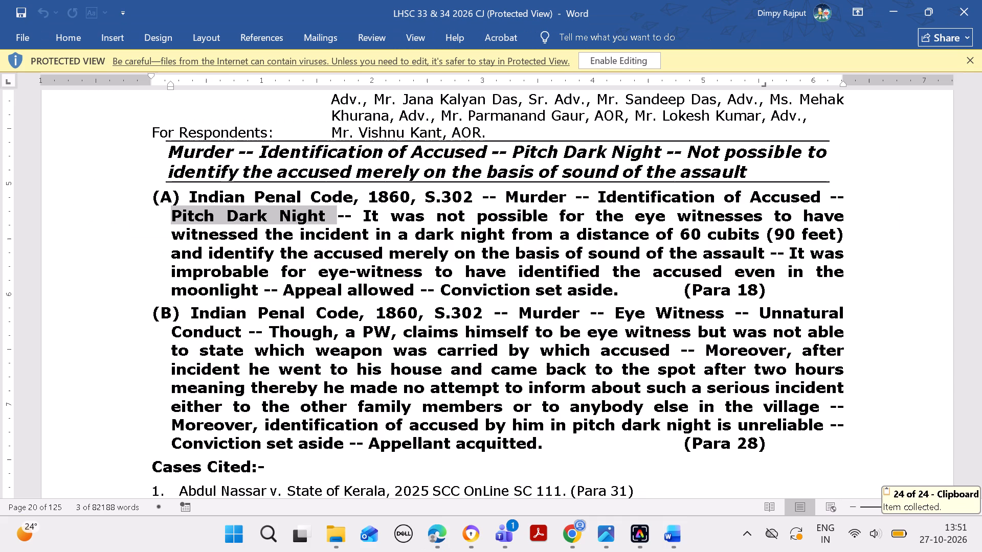
drag(364, 217, 661, 287)
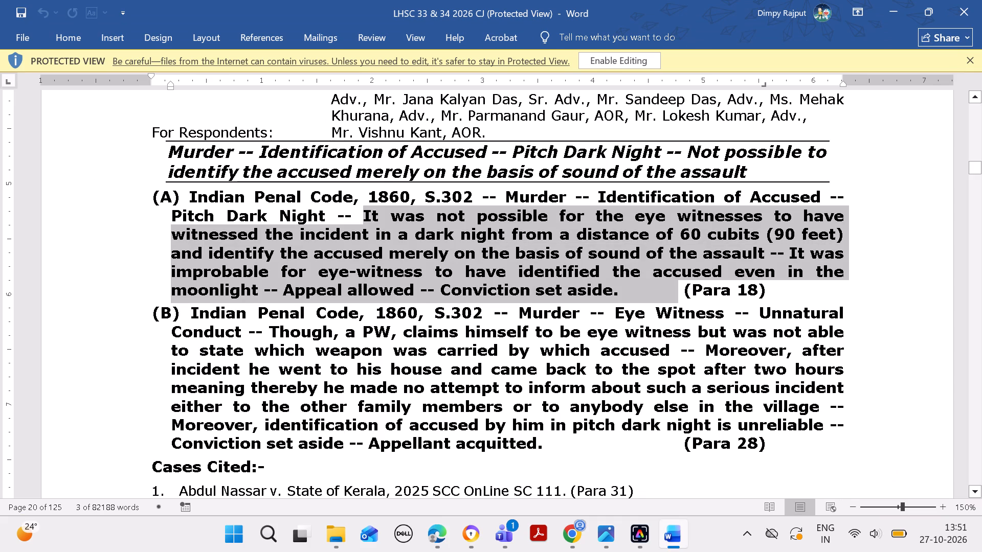
drag(661, 287, 769, 283)
key(ctrl+c)
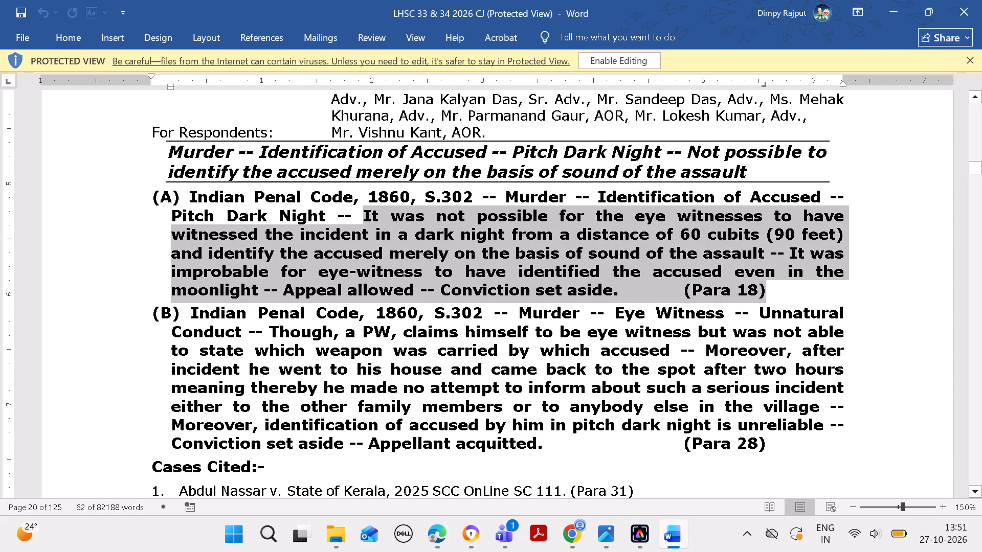
click(440, 533)
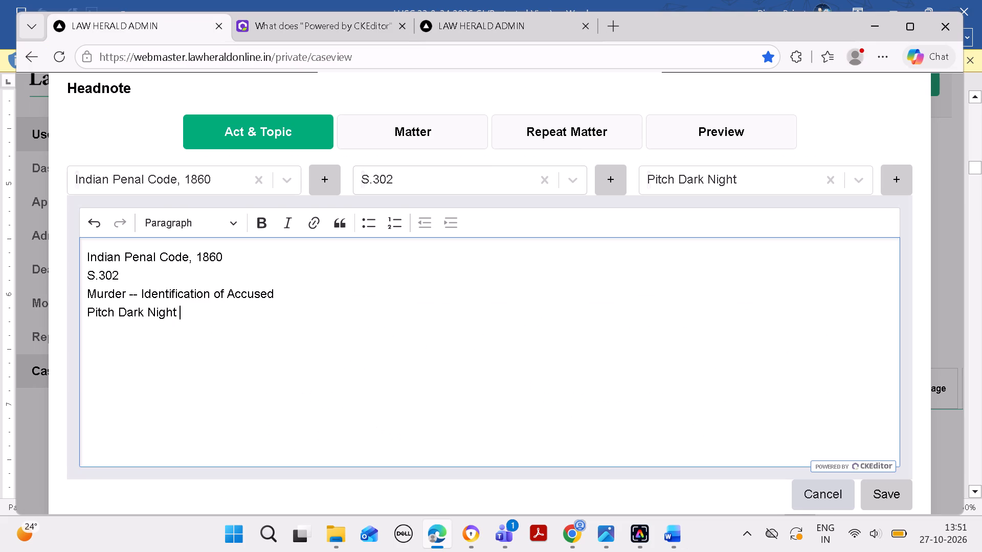
click(471, 129)
click(486, 272)
key(ctrl+v)
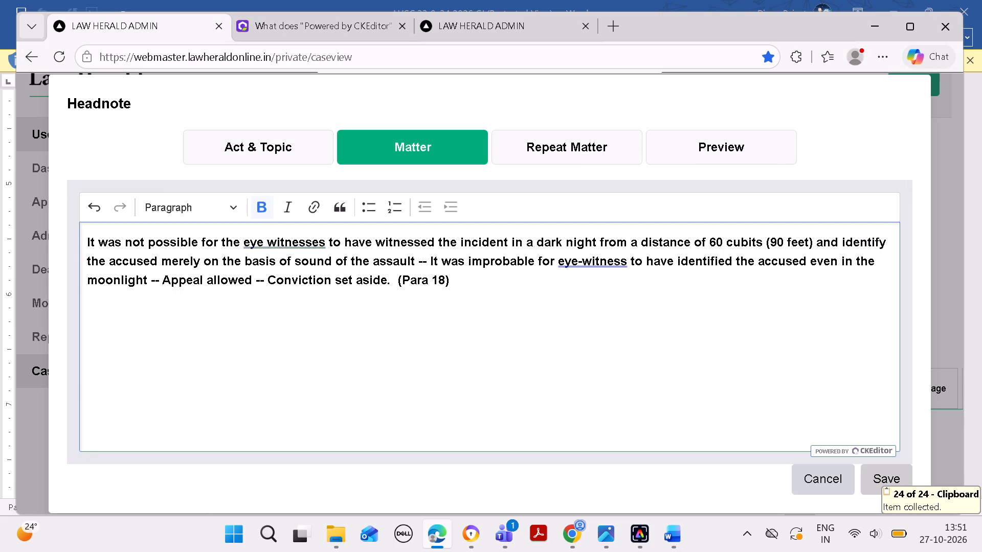
click(398, 289)
Remove the extra space before "(Para 18)" and clear the bold formatting from the whole matter text.
key(BackSpace)
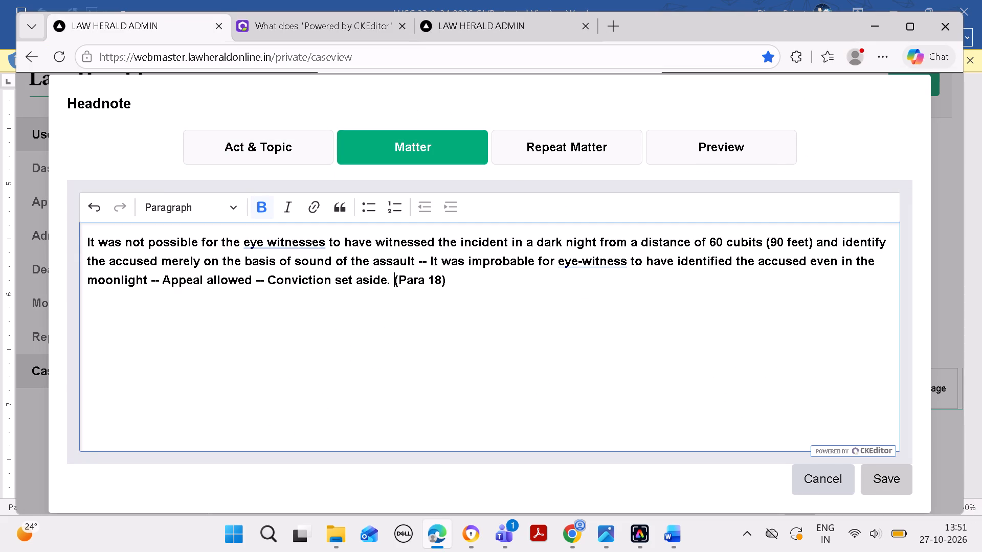
key(ctrl+a)
key(ctrl+b)
click(506, 288)
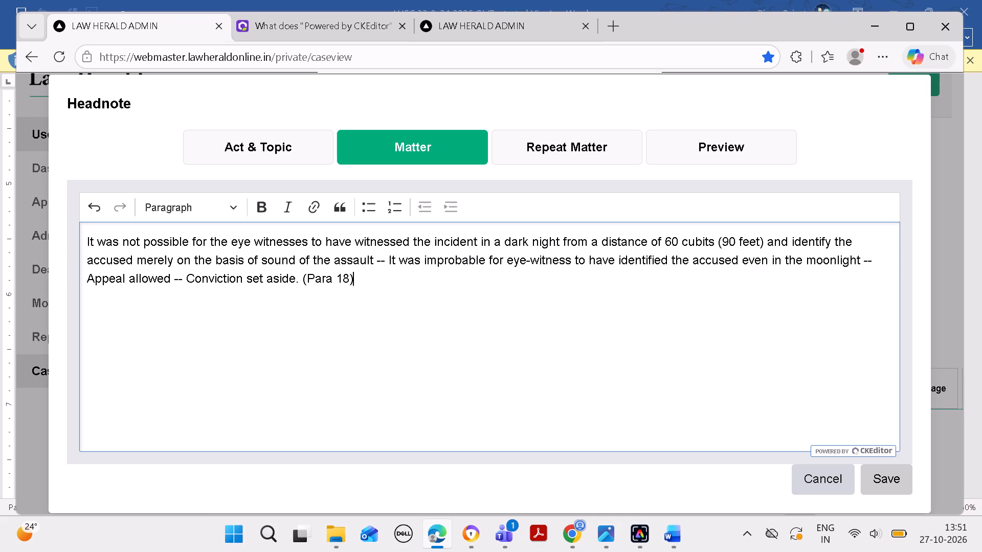
Join the headnote's act, section and topics on one line, with "--" before "Murder" and before "Pitch Dark Night".
click(272, 145)
click(89, 278)
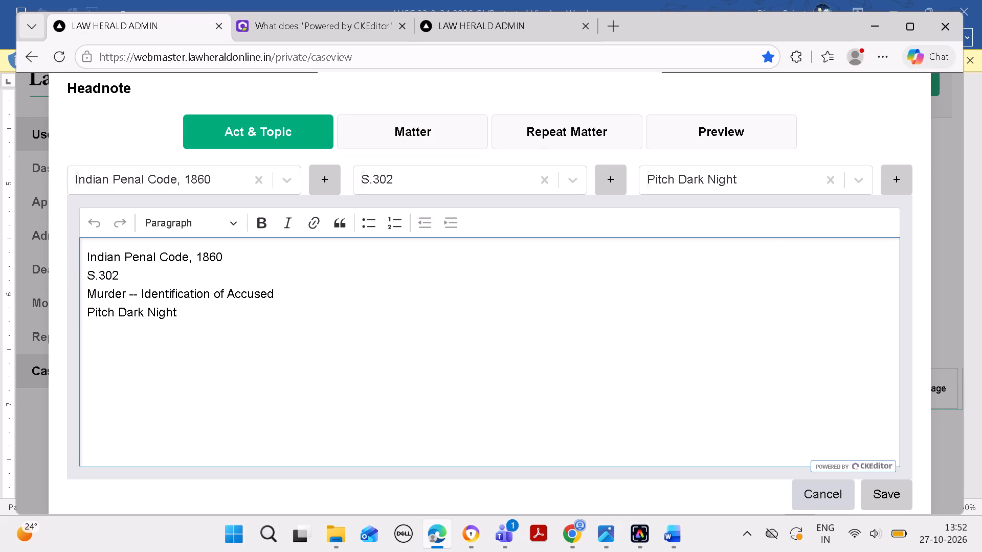
key(BackSpace)
click(88, 282)
key(BackSpace)
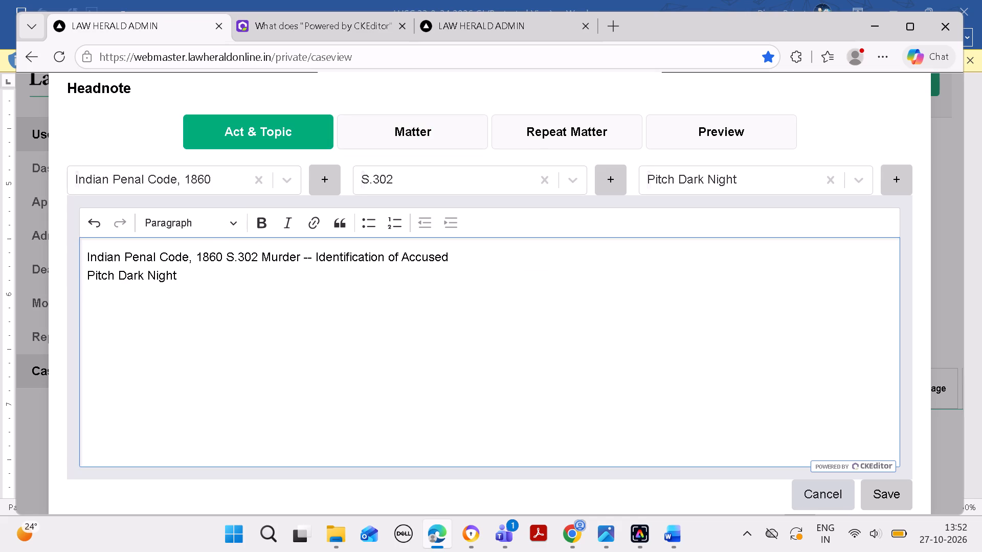
text(--)
key(space)
key(BackSpace)
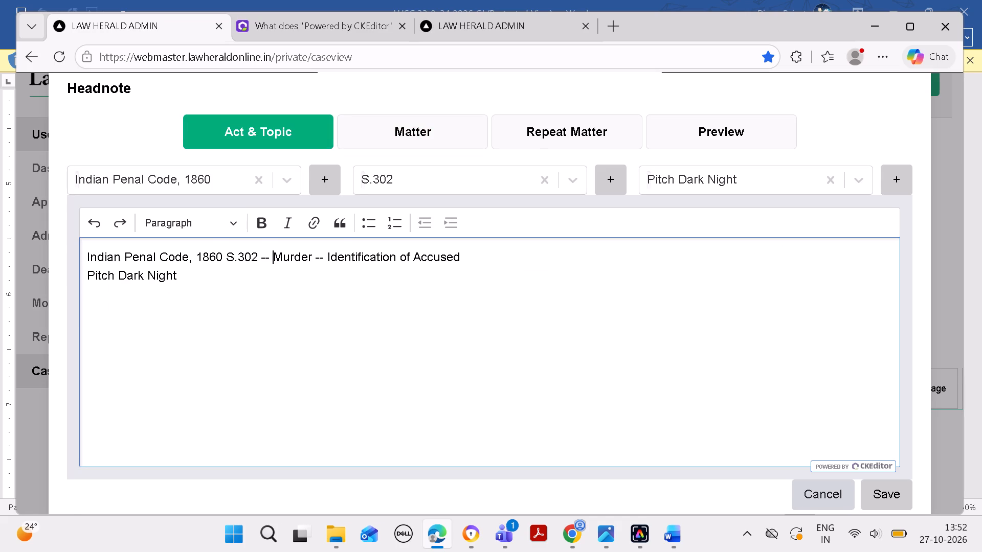
click(87, 282)
key(BackSpace)
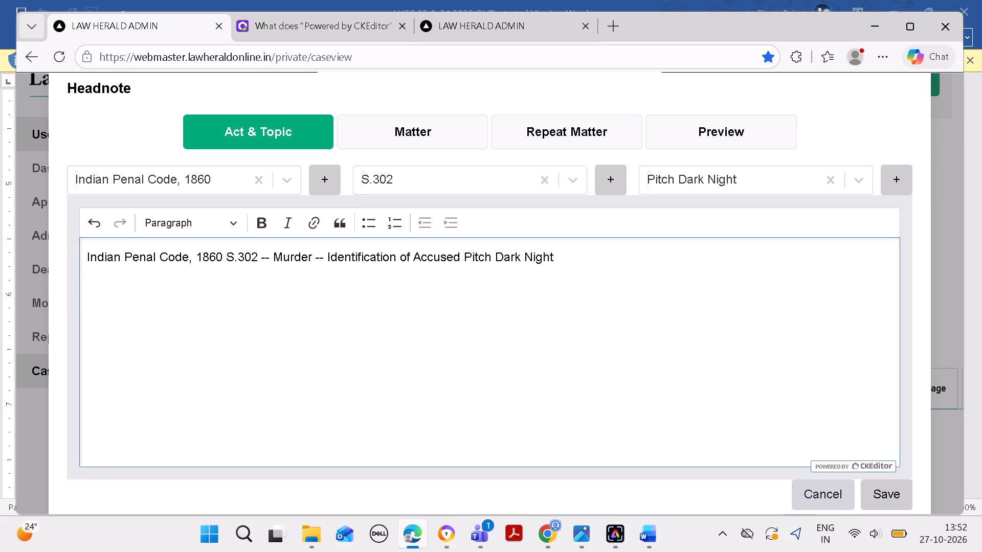
text(--)
key(space)
key(BackSpace)
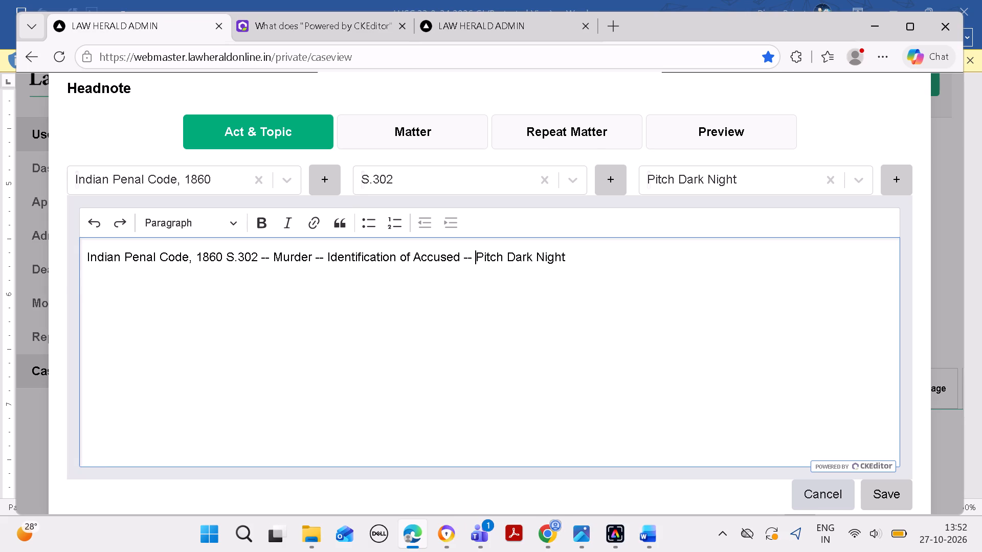
Enter "-" as the repeat matter and save the headnote.
click(411, 135)
click(568, 151)
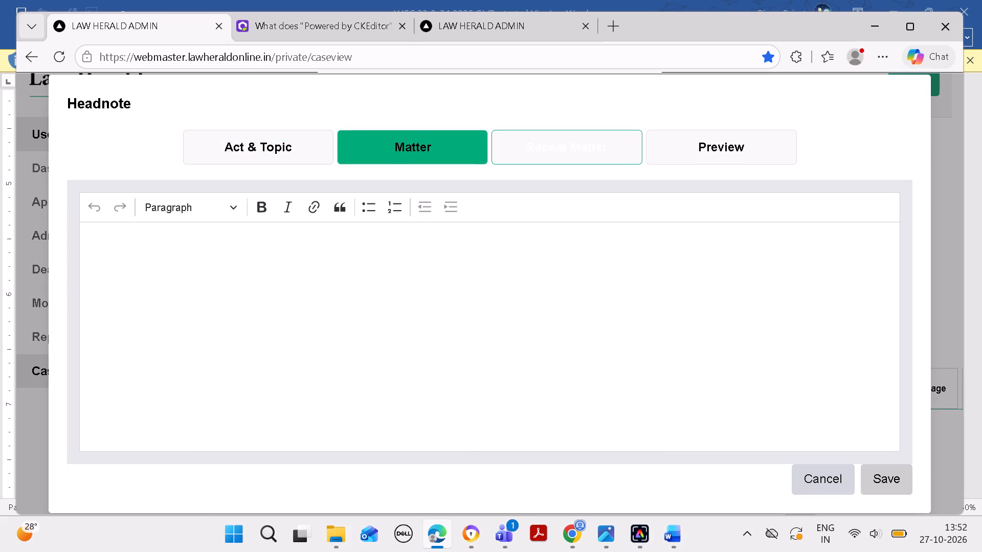
click(677, 528)
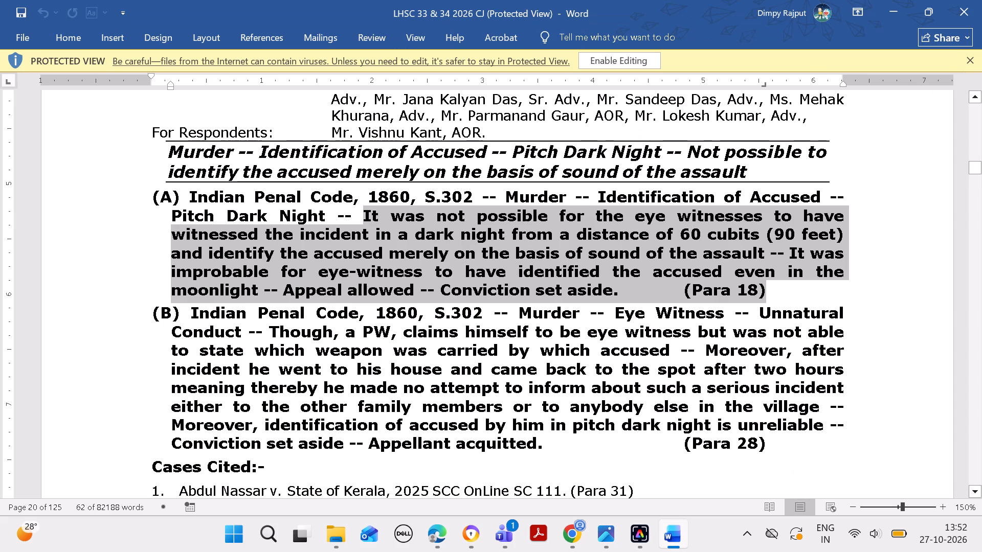
click(434, 535)
click(476, 330)
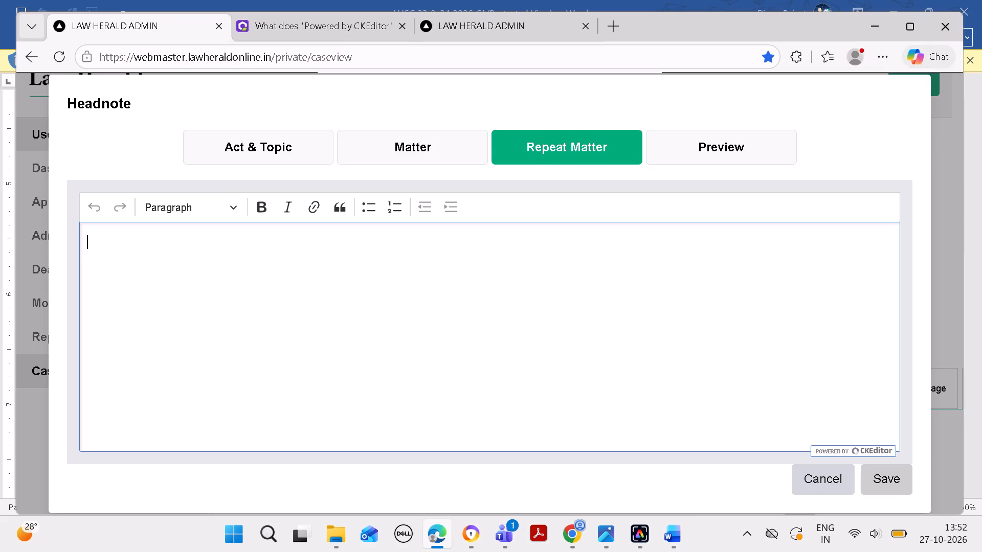
key(minus)
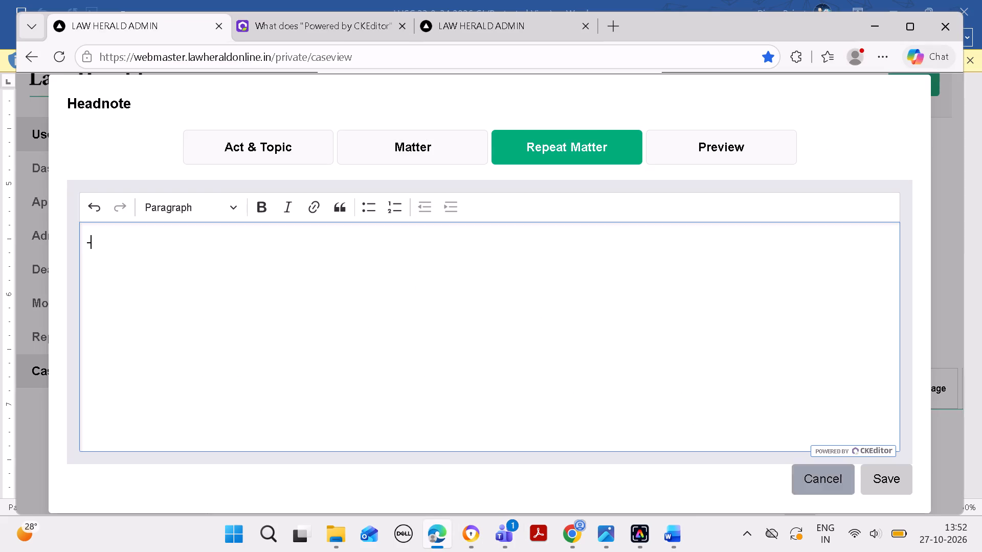
click(886, 485)
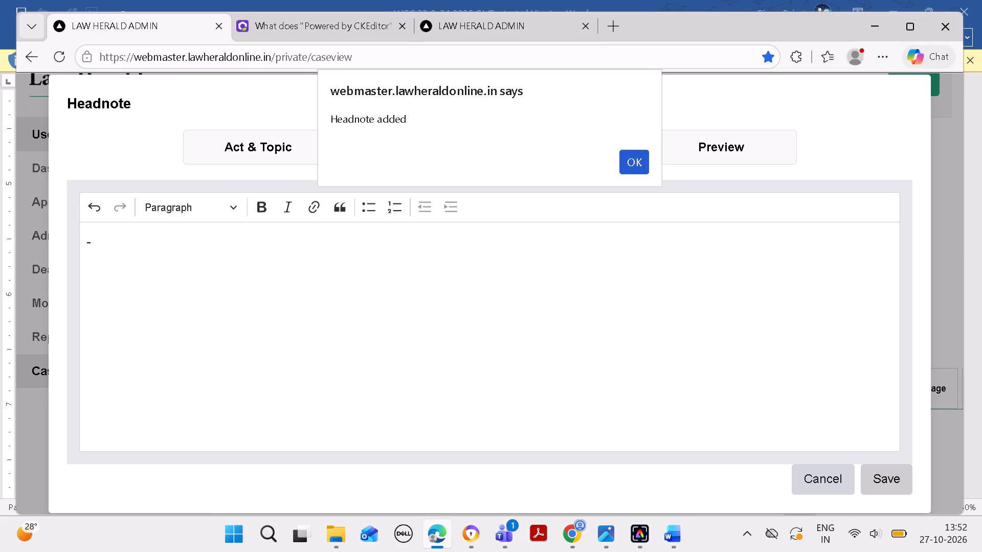
click(641, 166)
Copy "Indian Penal Code, 1860" from headnote (B) in Word and attach it as the act of another new headnote.
scroll(624, 358, down, 8)
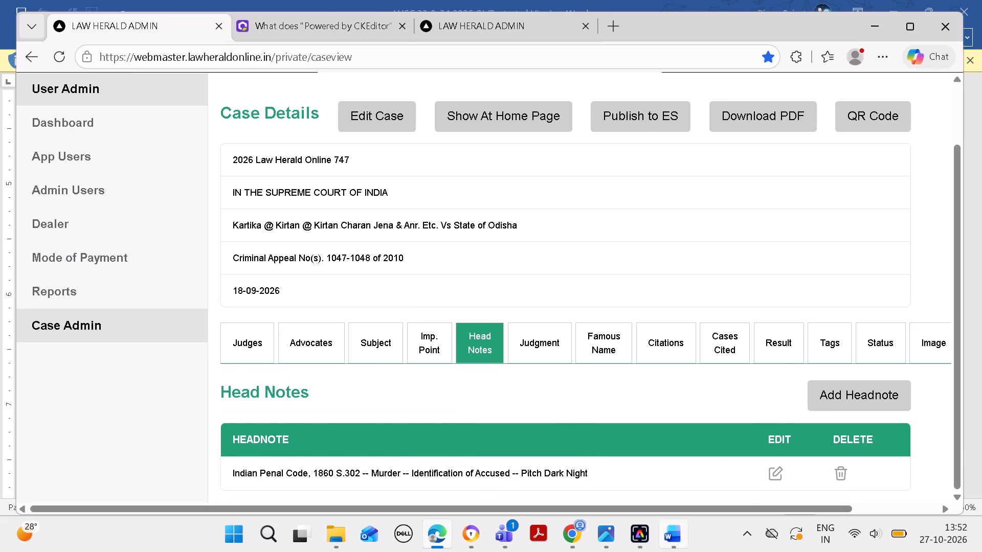
click(666, 542)
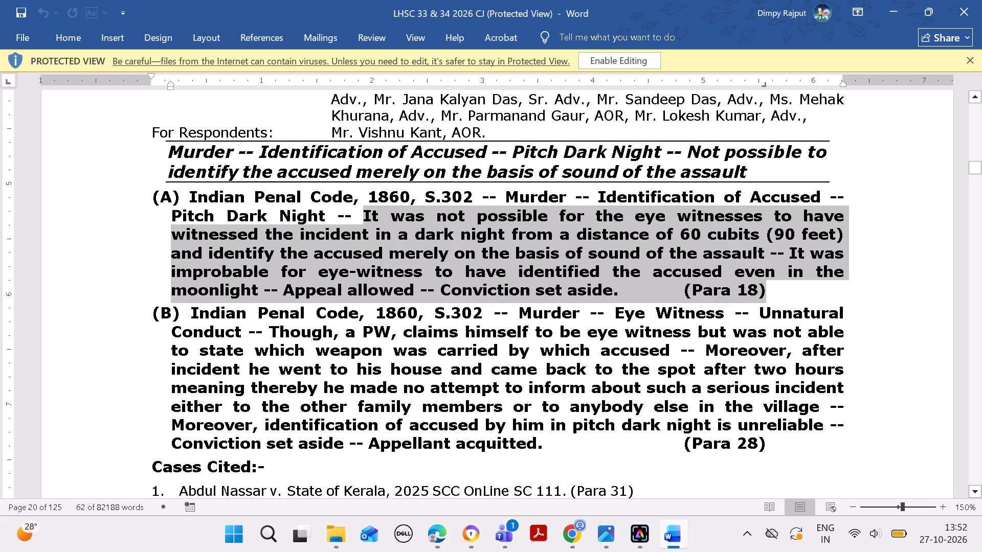
drag(190, 310, 392, 309)
key(ctrl+c)
click(441, 549)
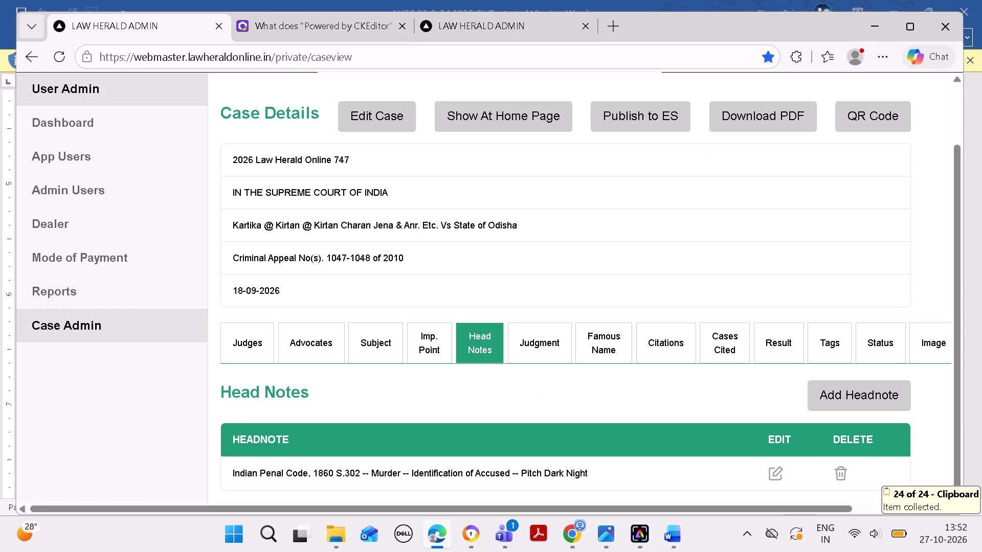
click(847, 393)
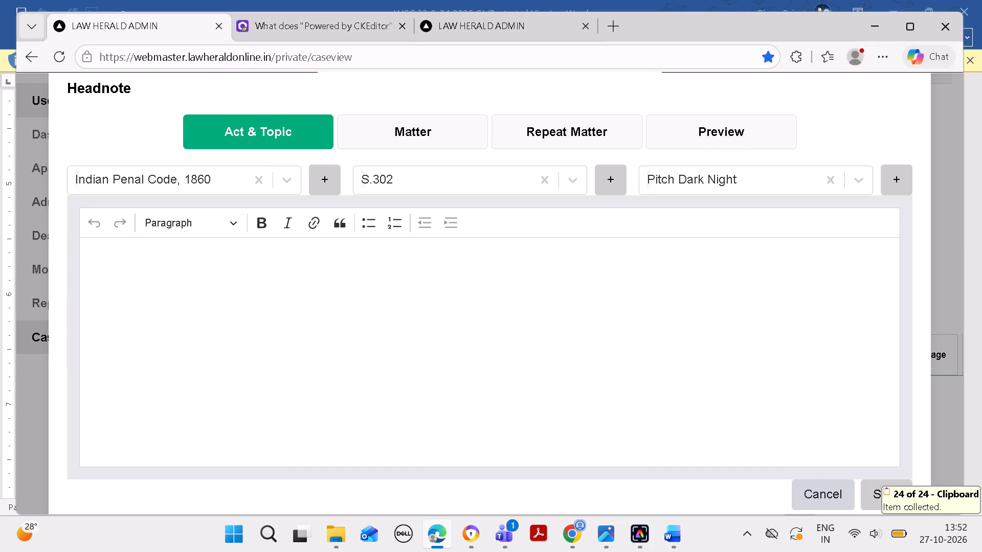
click(255, 181)
key(ctrl+v)
click(273, 229)
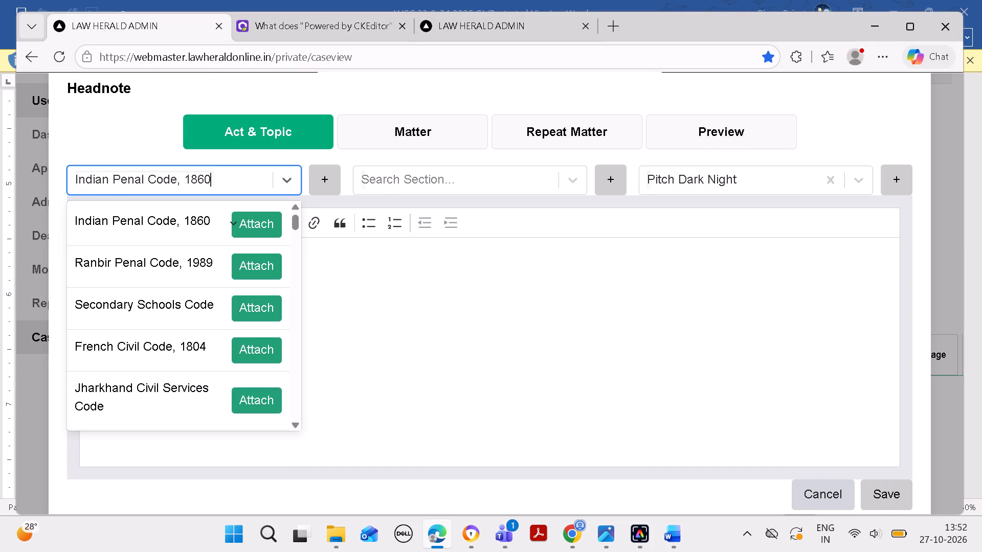
click(395, 264)
key(space)
Copy "S.302" from headnote (B) in Word and attach it as the section of the new headnote.
click(680, 527)
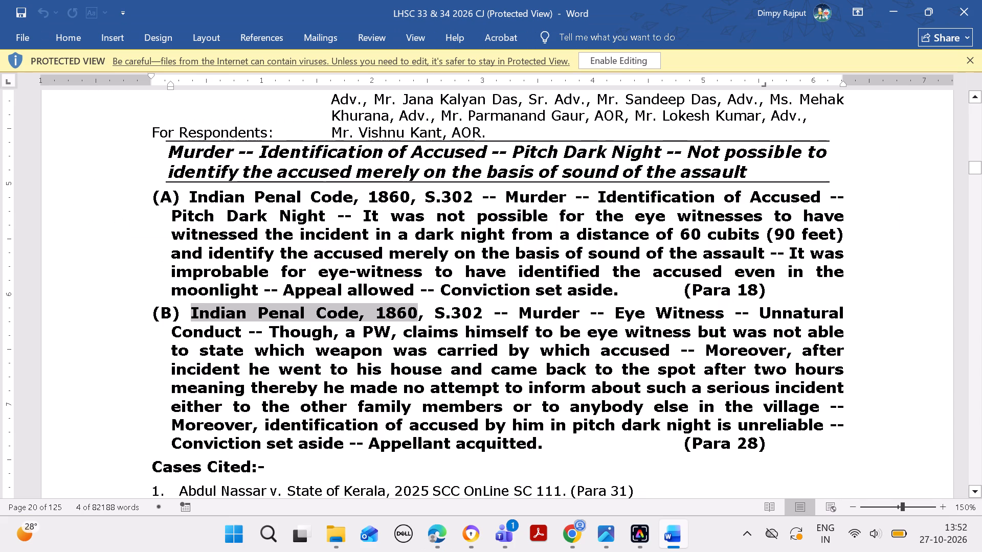
drag(436, 311, 462, 317)
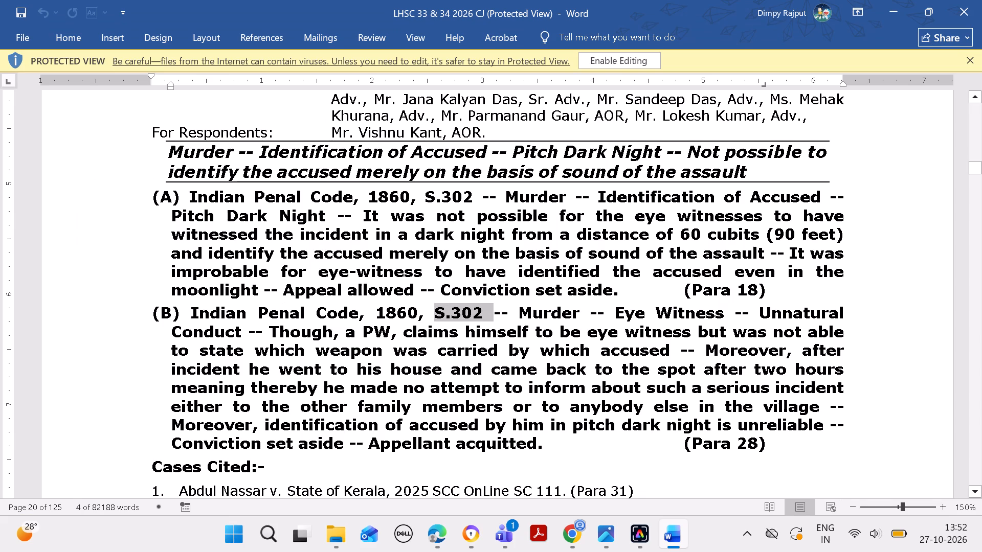
key(ctrl+c)
click(437, 537)
click(463, 183)
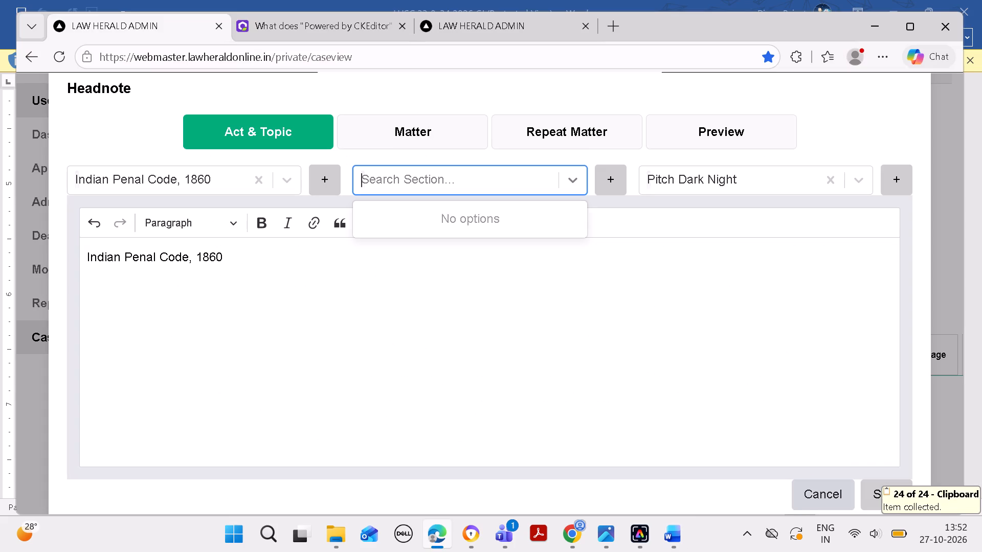
key(ctrl+v)
click(551, 222)
click(713, 294)
key(space)
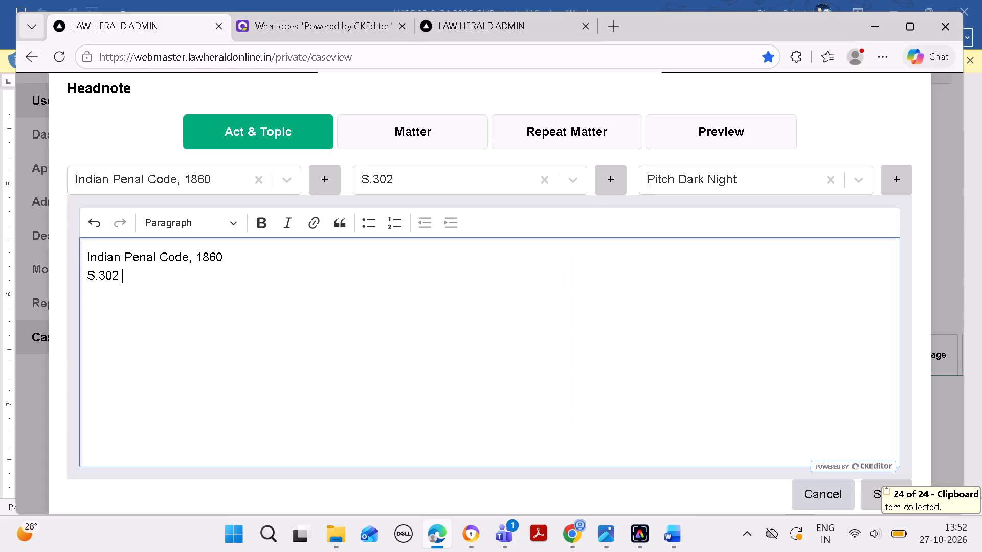
Copy "Murder -- Eye Witness" from headnote (B) in Word and attach the matching topic to the new headnote.
click(670, 534)
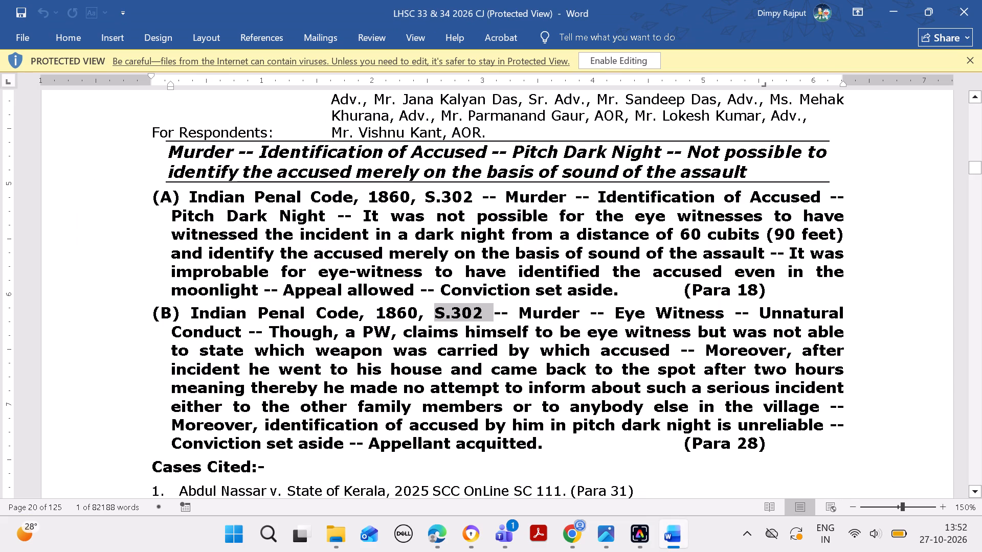
drag(520, 312, 665, 308)
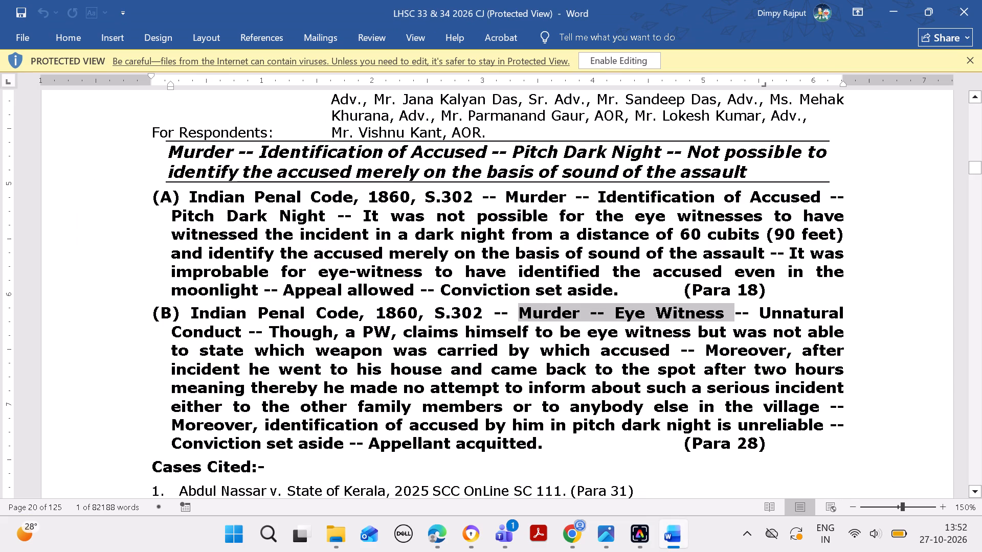
key(ctrl+c)
click(436, 534)
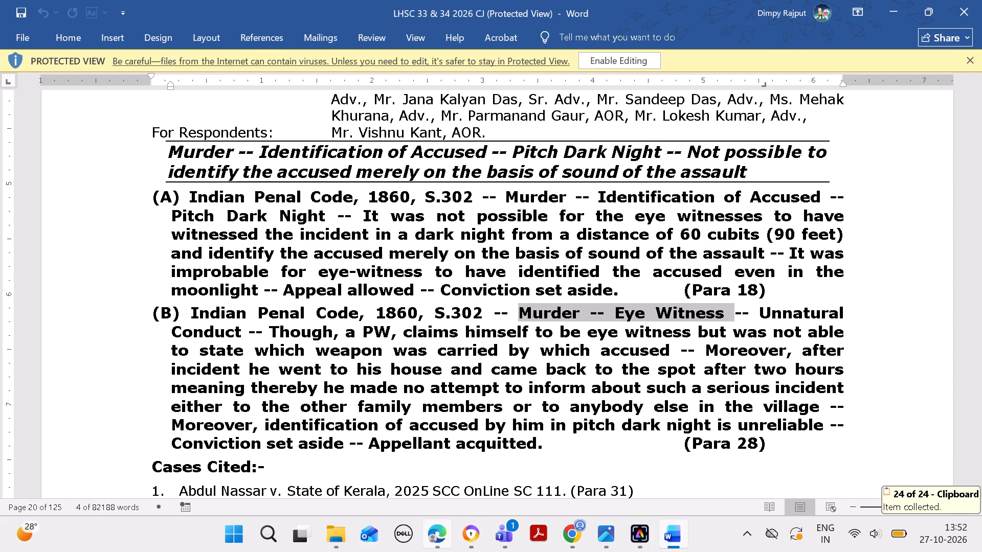
click(721, 181)
key(ctrl+v)
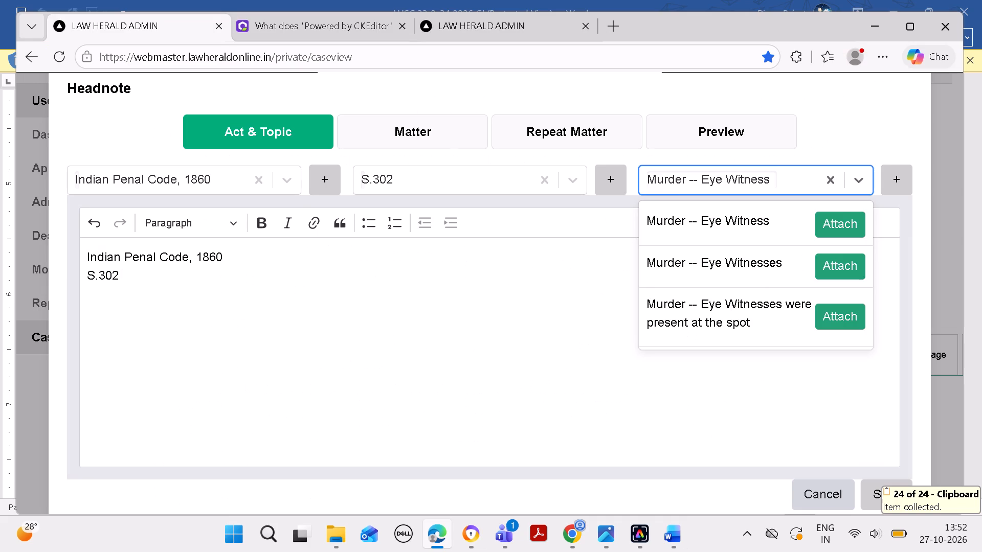
click(836, 229)
click(475, 400)
key(space)
Copy "Unnatural Conduct" from headnote (B) in Word and add it to the admin site as a new topic.
click(673, 533)
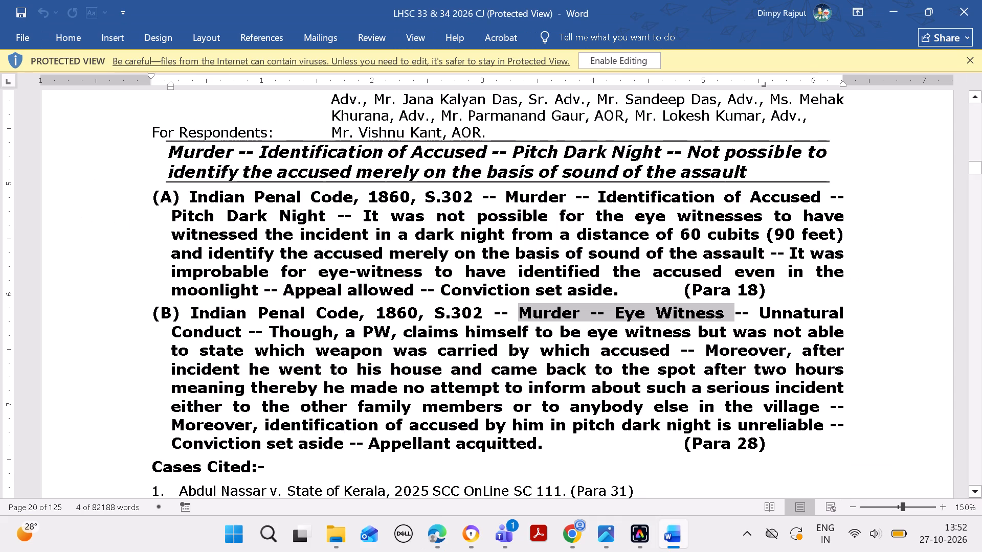
drag(759, 310, 771, 311)
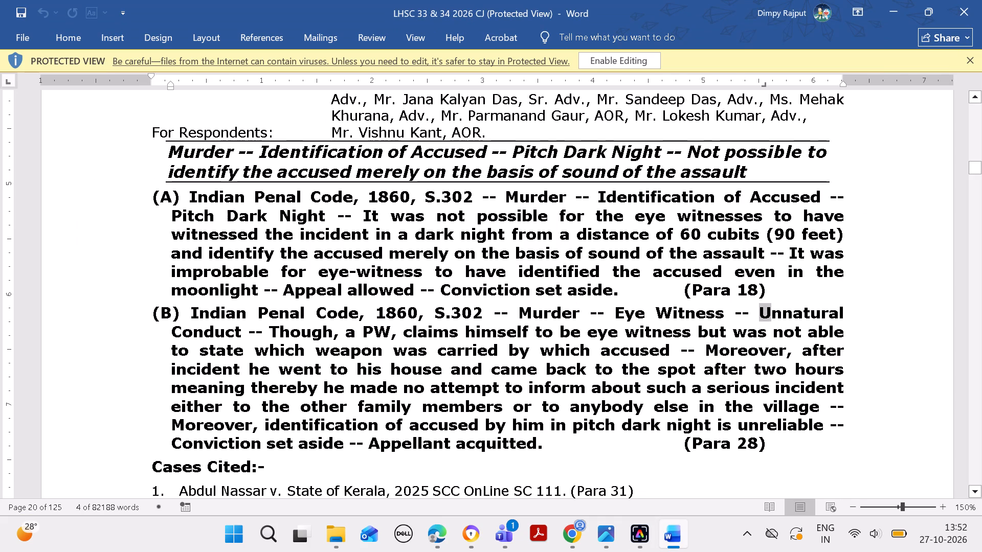
drag(771, 311, 243, 326)
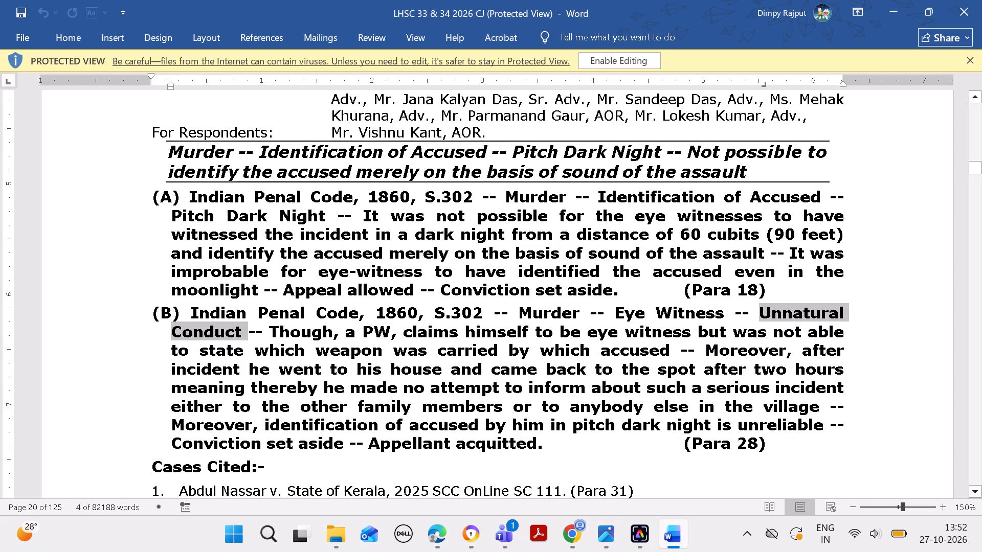
drag(243, 326, 239, 326)
key(ctrl+c)
click(447, 540)
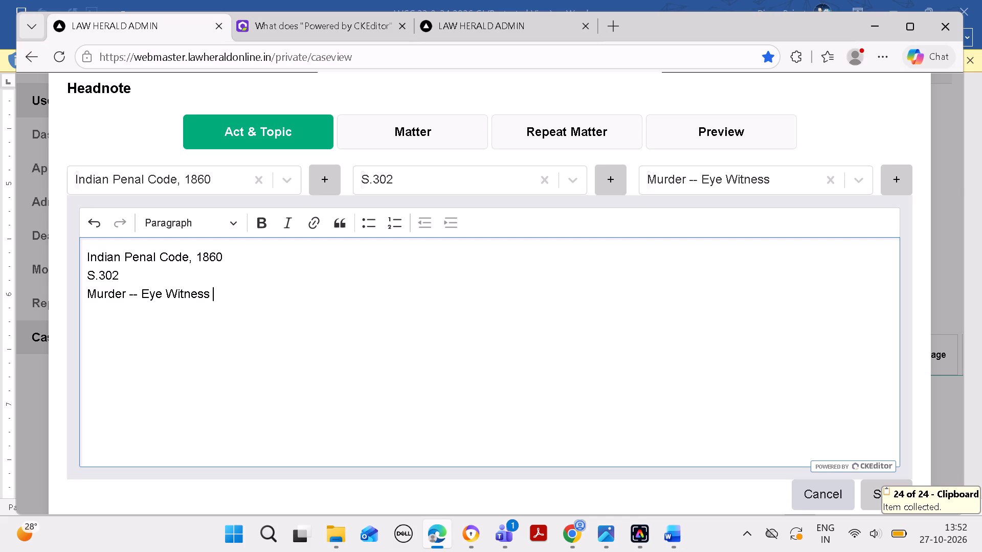
click(720, 181)
key(ctrl+v)
click(886, 187)
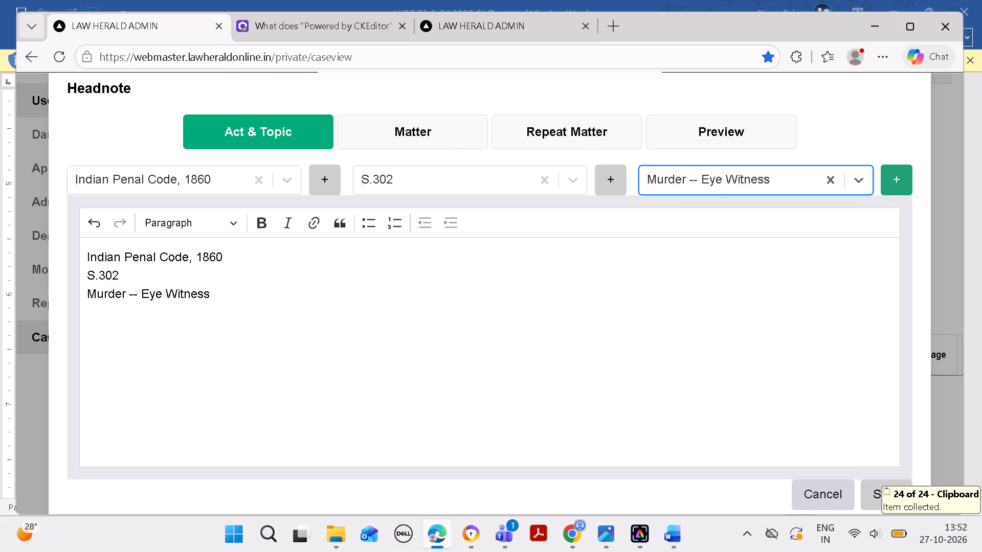
click(553, 297)
key(ctrl+v)
click(627, 356)
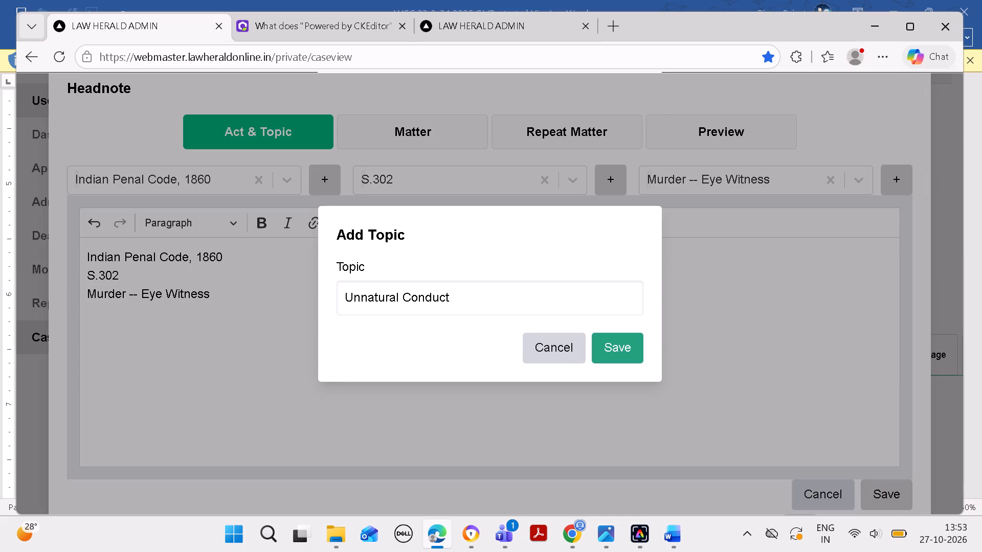
click(639, 159)
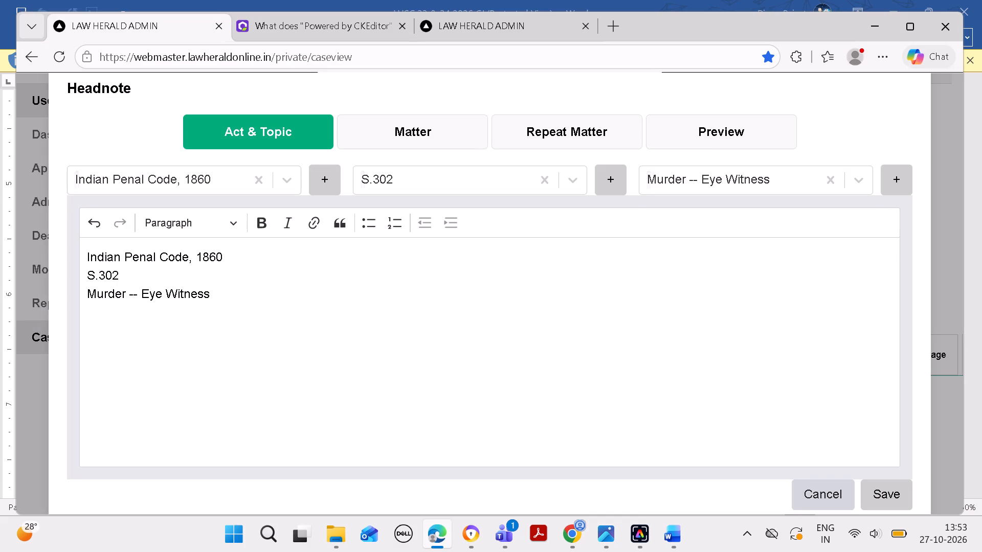
Attach the existing topic "Unnatural Conduct" to the new headnote.
click(701, 190)
key(ctrl+v)
key(BackSpace)
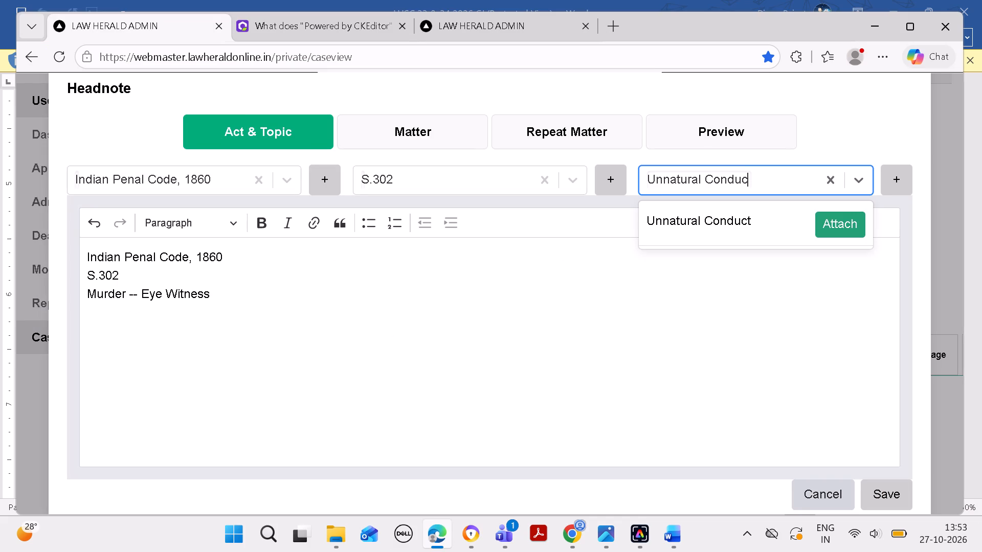
click(828, 227)
click(666, 354)
key(space)
Copy headnote (B)'s text from "Though, a PW" through "(Para 28)" in Word and paste it as the headnote's matter.
click(671, 533)
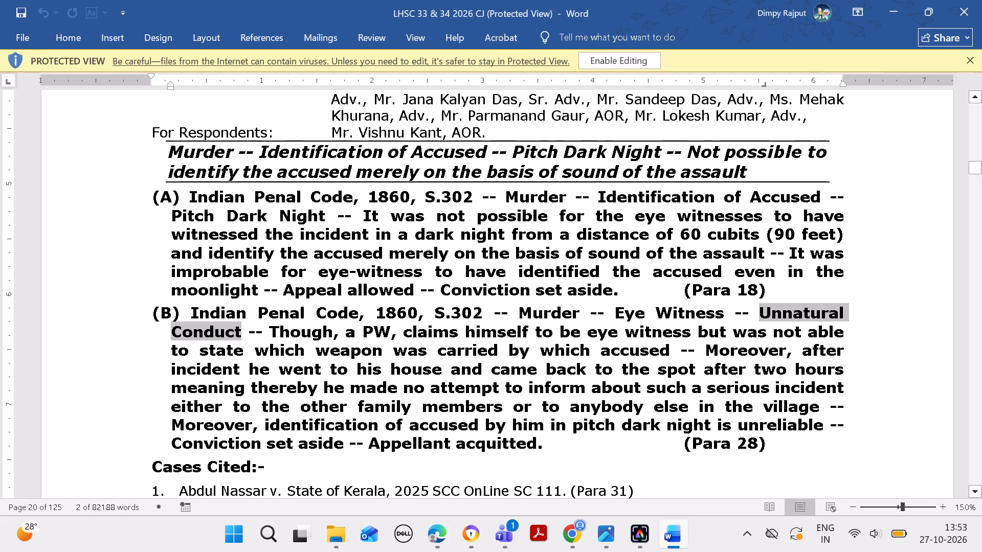
drag(274, 334, 769, 452)
key(ctrl+c)
click(443, 534)
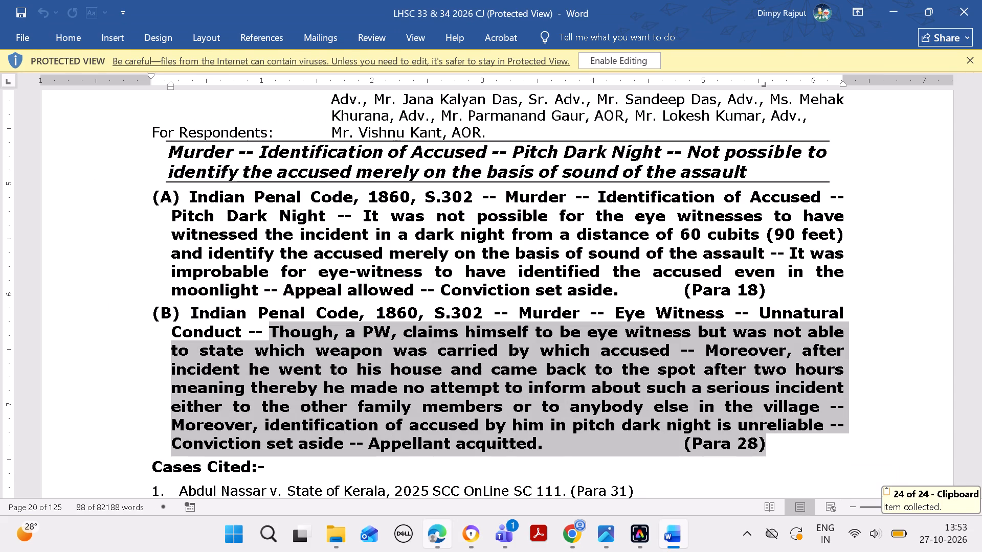
click(429, 134)
click(442, 281)
key(ctrl+v)
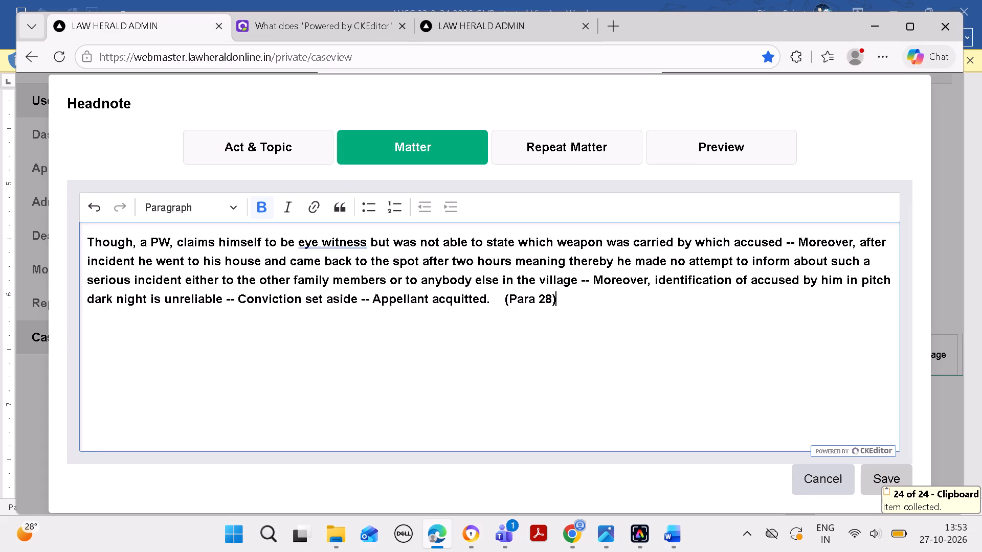
Remove the bold formatting from the matter text and delete the extra spaces before "(Para 28)".
key(ctrl+a)
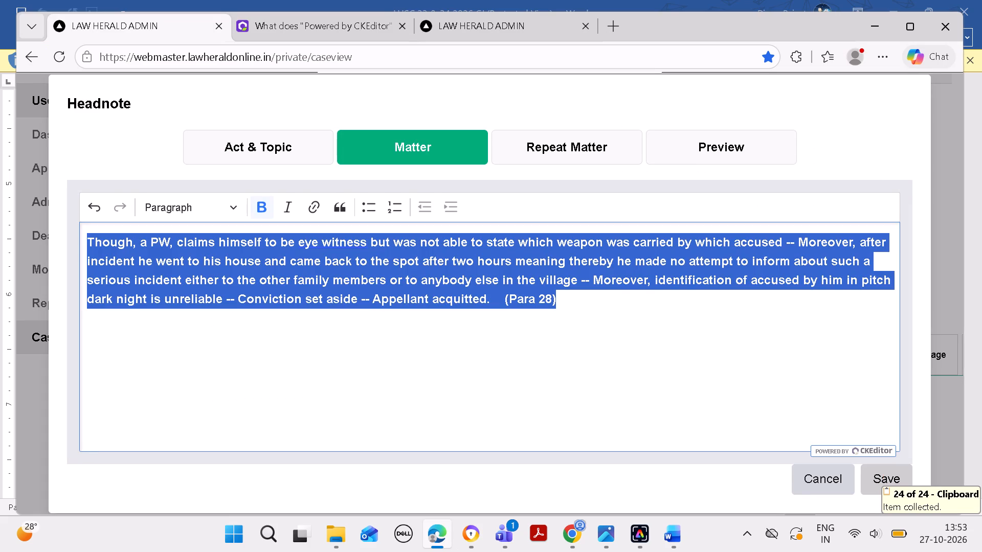
key(ctrl+b)
click(544, 346)
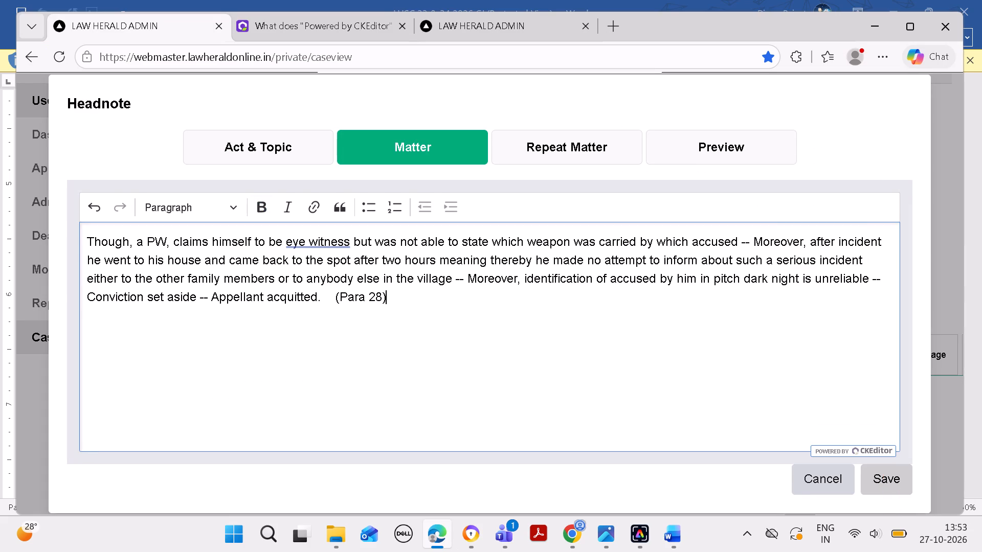
click(333, 310)
click(335, 310)
key(BackSpace)
key(BackSpace)
key(BackSpace)
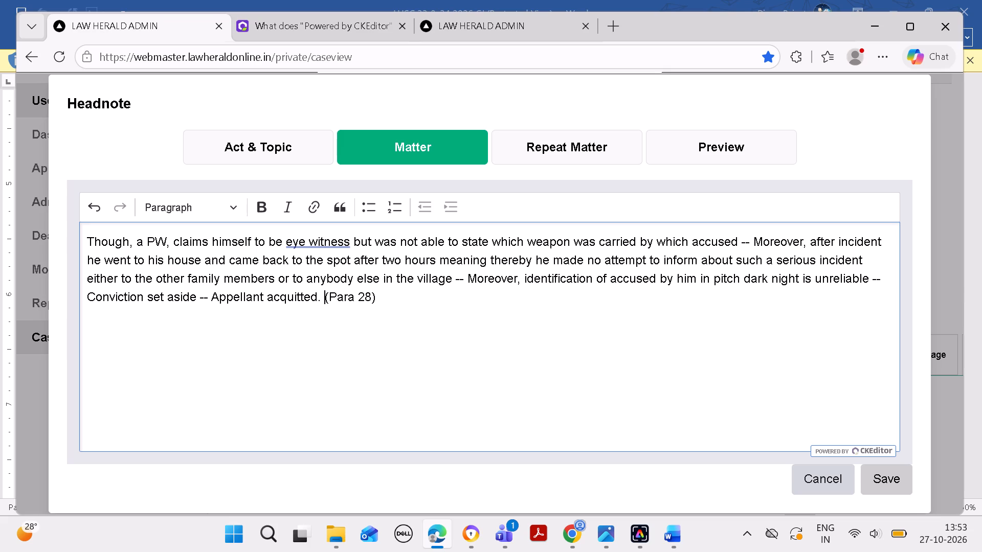
Join the act and topic lines into "Indian Penal Code, 1860 S.302 -- Murder -- Eye Witness -- Unnatural Conduct".
click(248, 150)
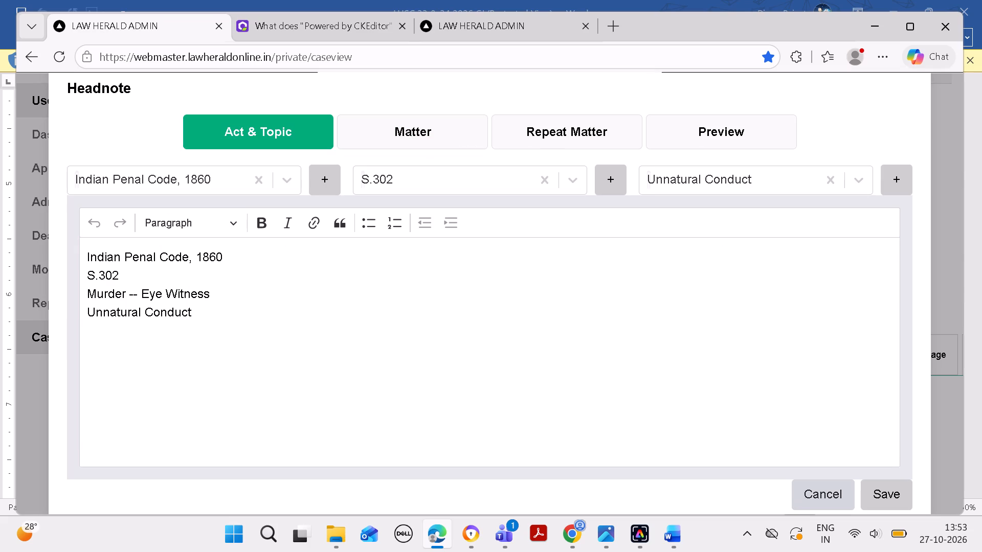
click(77, 277)
click(85, 282)
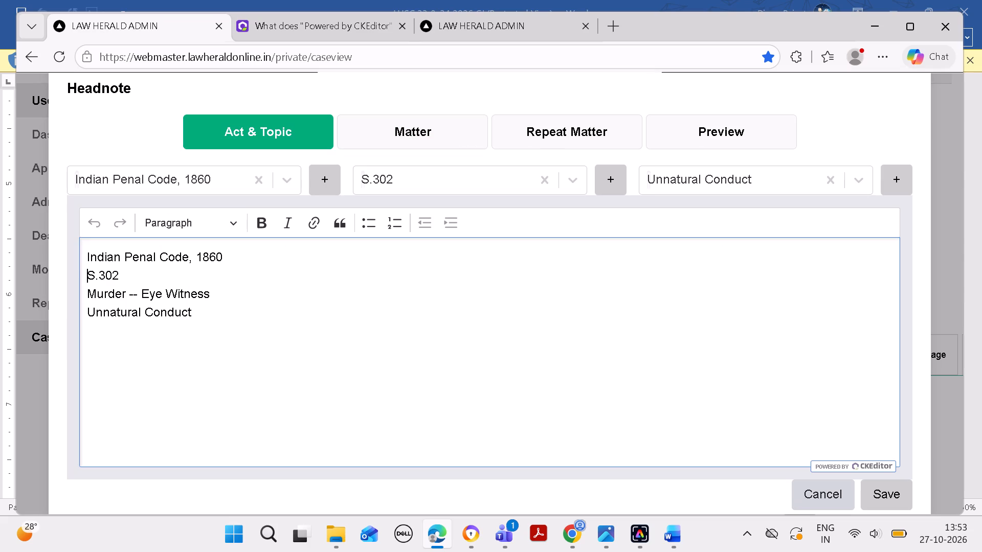
key(BackSpace)
click(85, 283)
key(BackSpace)
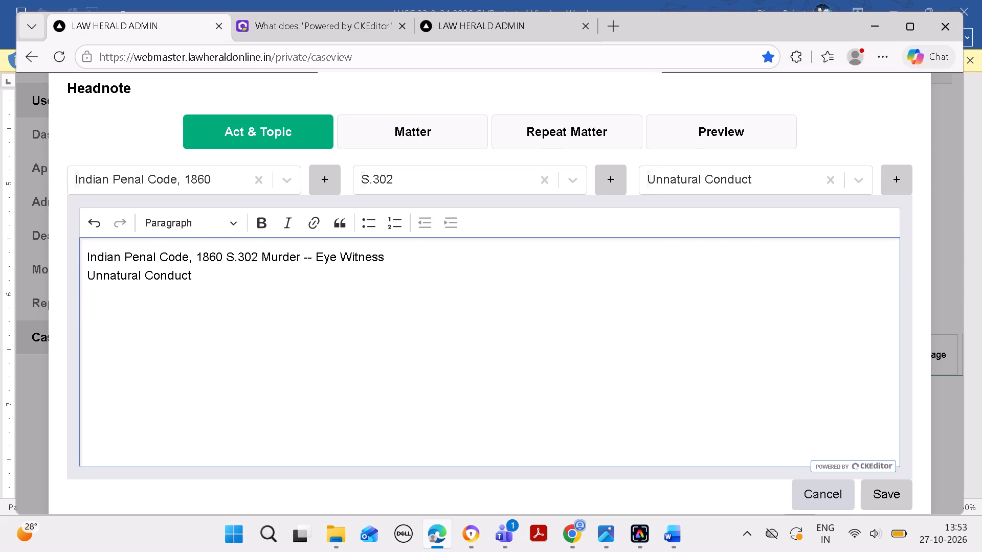
text(--)
key(space)
key(BackSpace)
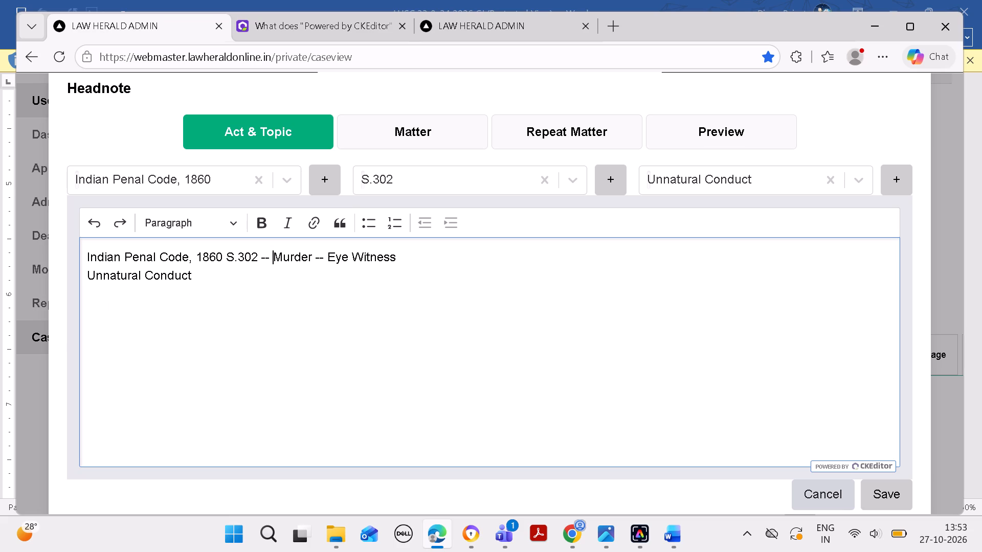
click(86, 286)
key(BackSpace)
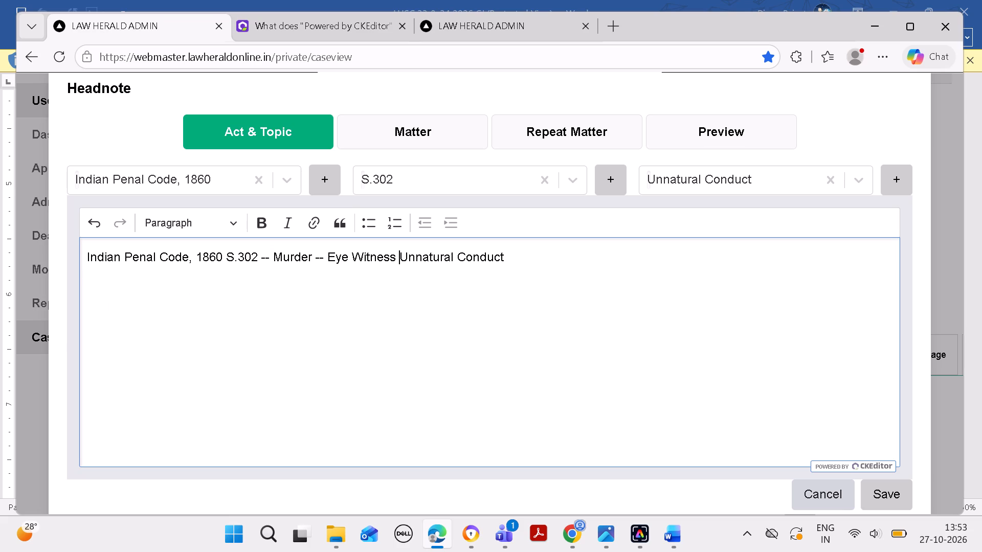
text(--)
key(space)
key(BackSpace)
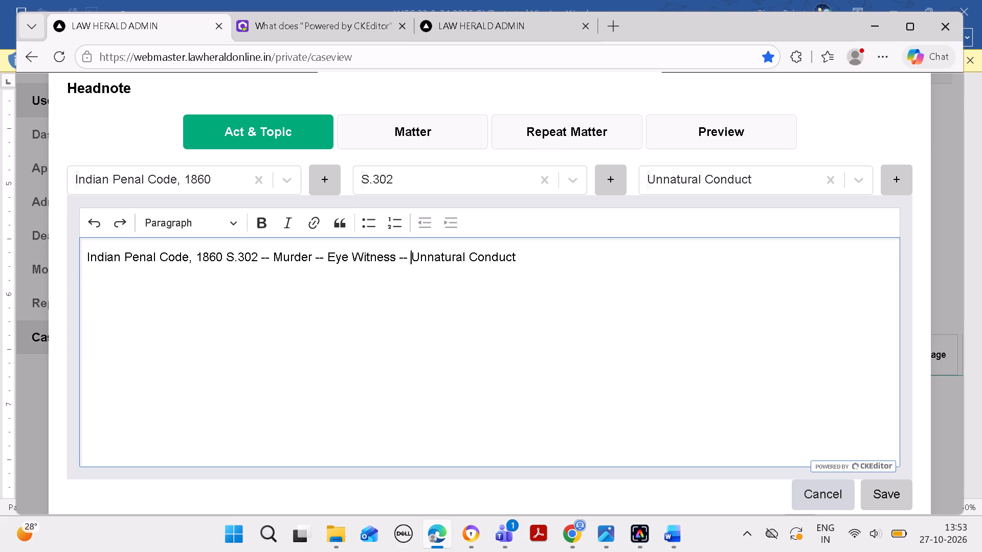
Enter "-" as the headnote's repeat matter and save the headnote.
click(407, 134)
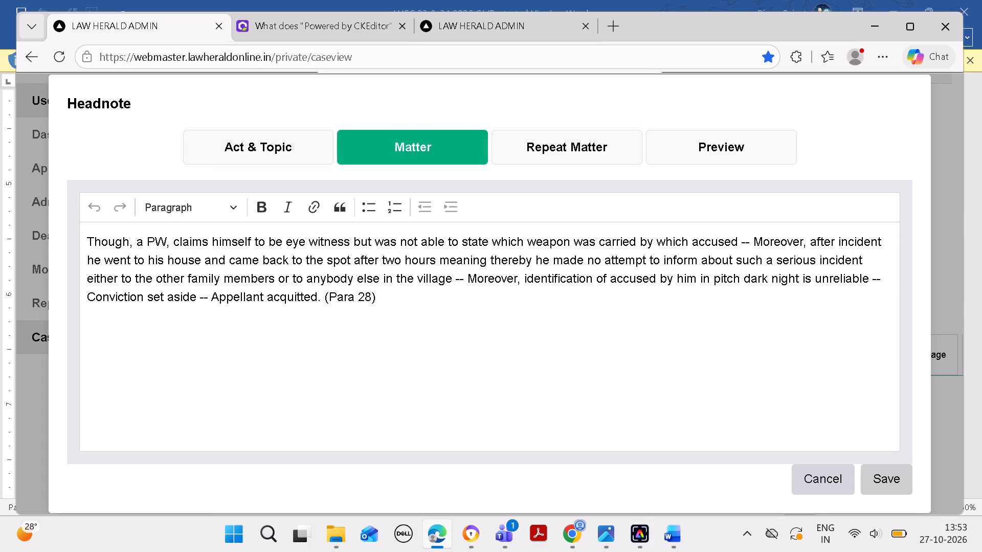
click(562, 146)
click(580, 253)
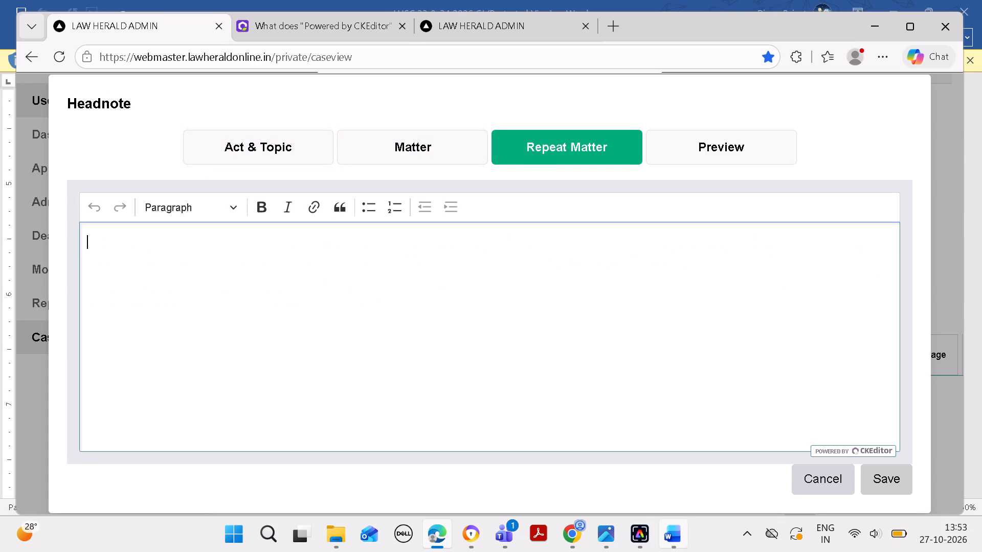
click(682, 535)
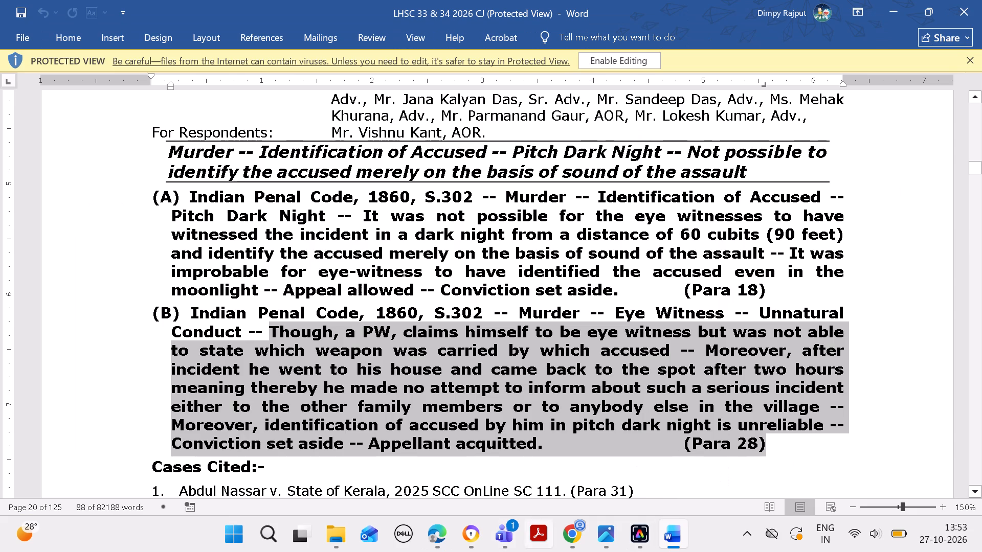
click(436, 532)
click(437, 320)
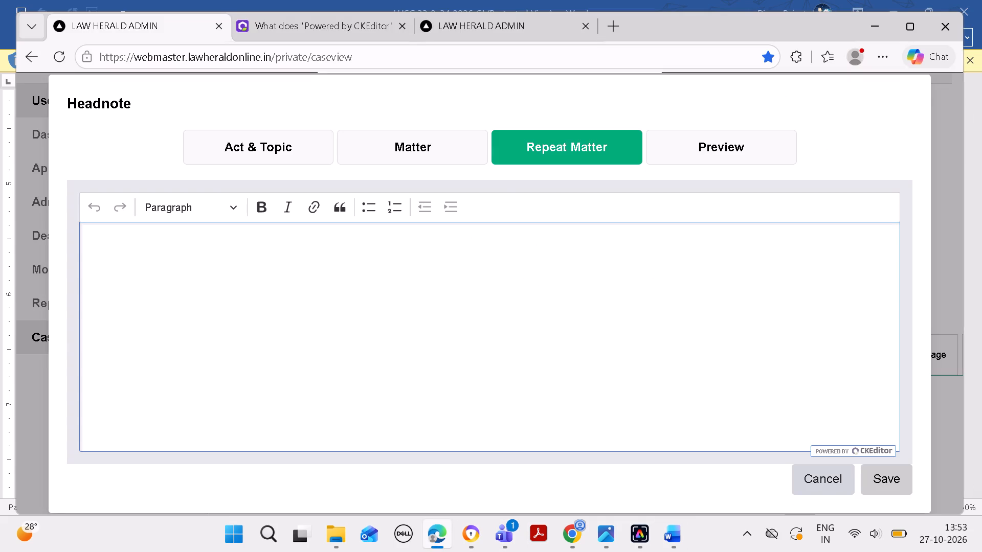
key(minus)
click(882, 481)
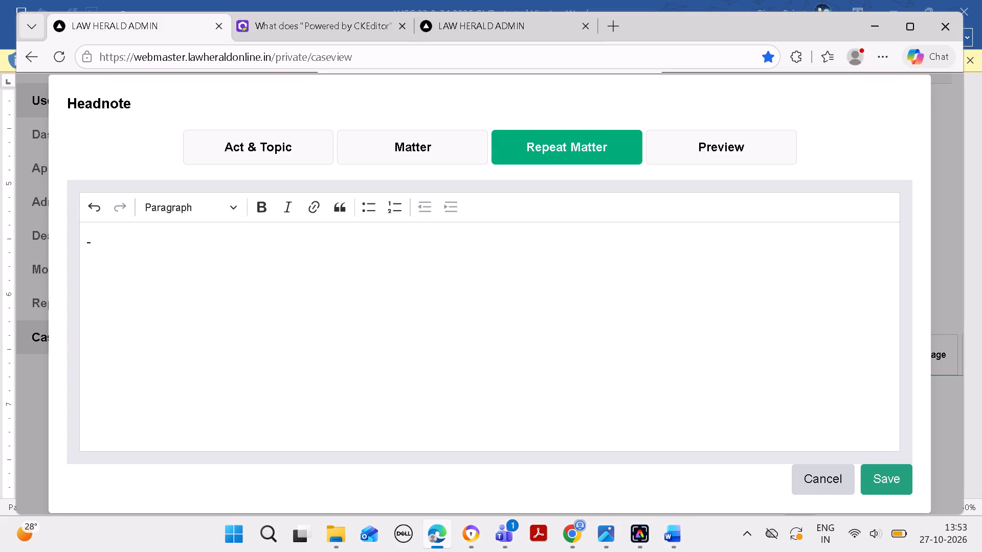
click(638, 171)
scroll(623, 256, down, 4)
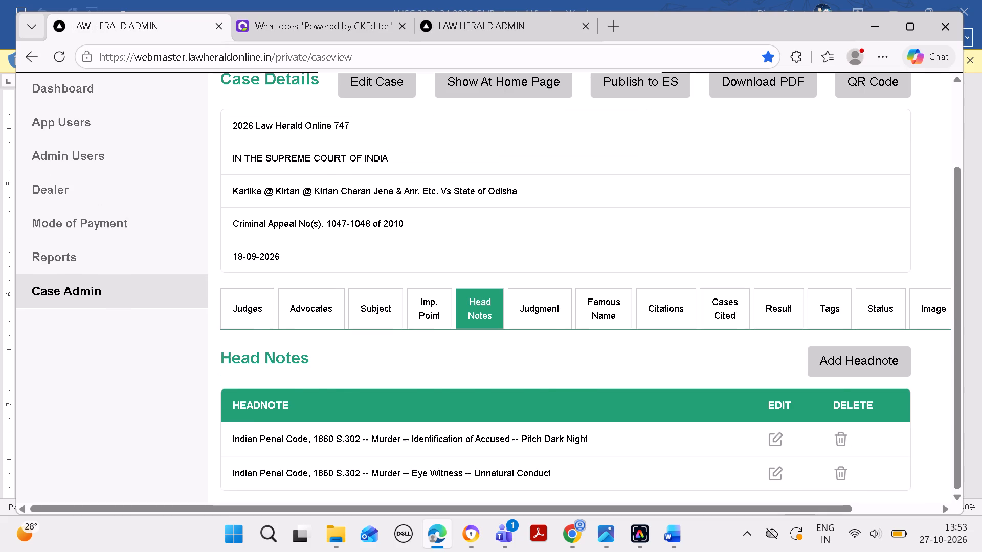
scroll(623, 269, down, 6)
Copy the petitioner's name of the first case under Cases Cited in Word and return to the admin site.
click(667, 542)
click(665, 540)
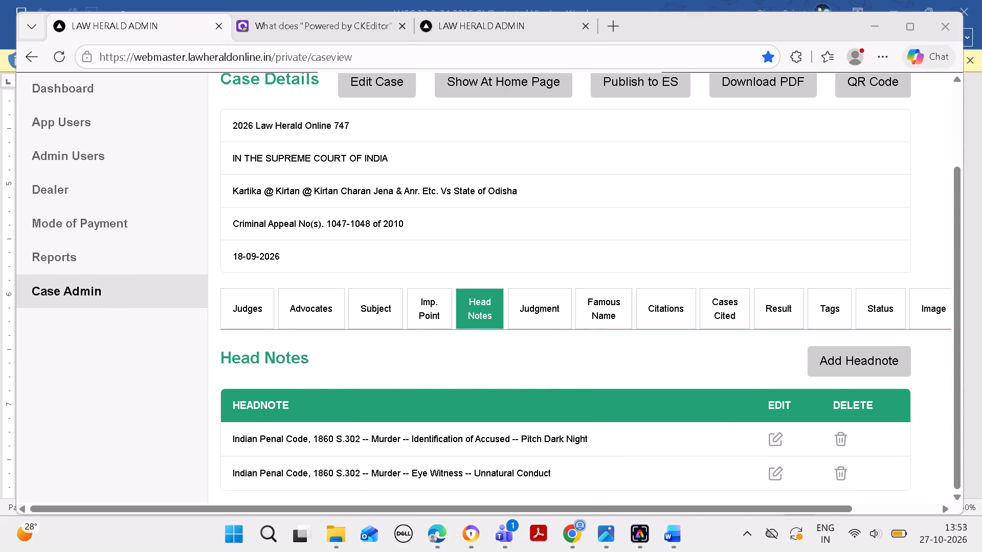
click(666, 540)
key(Down)
key(Down)
key(Down)
key(Down)
key(Down)
key(Down)
key(Down)
key(Down)
key(Down)
key(Down)
key(Down)
key(Down)
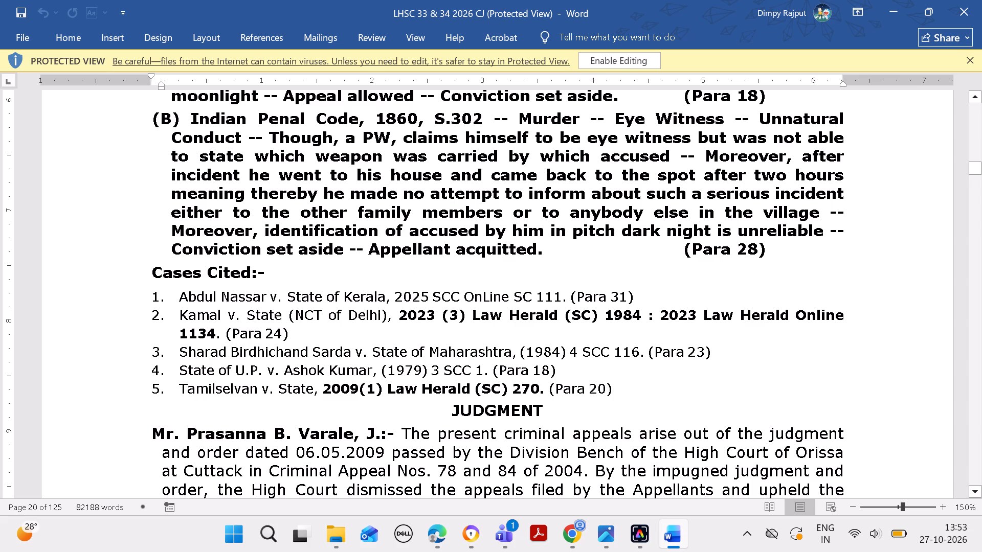
drag(182, 297, 265, 298)
key(ctrl+c)
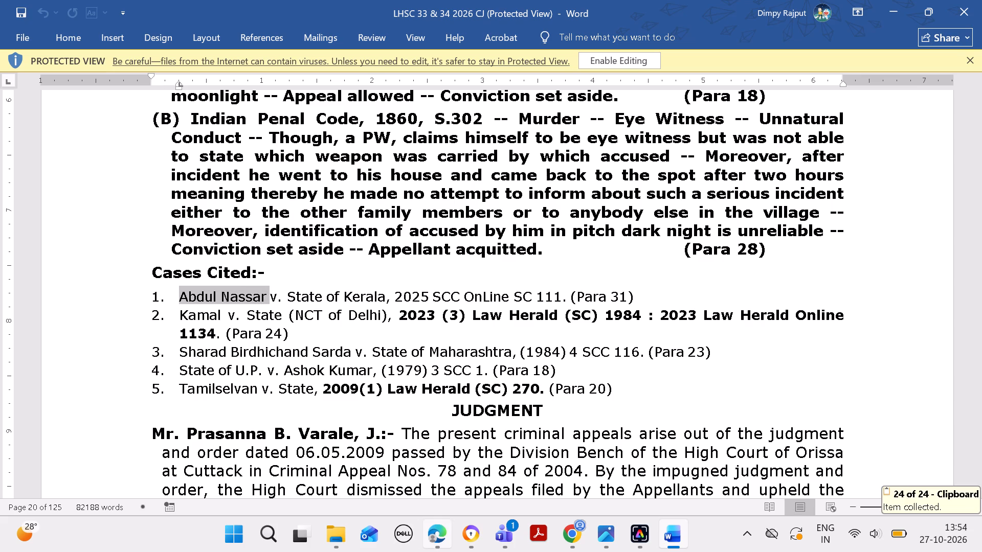
click(442, 536)
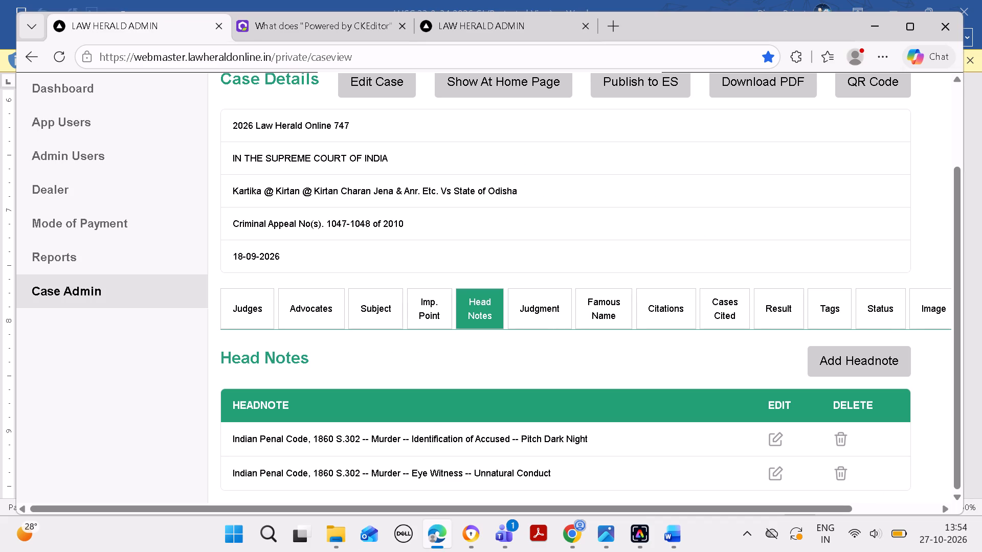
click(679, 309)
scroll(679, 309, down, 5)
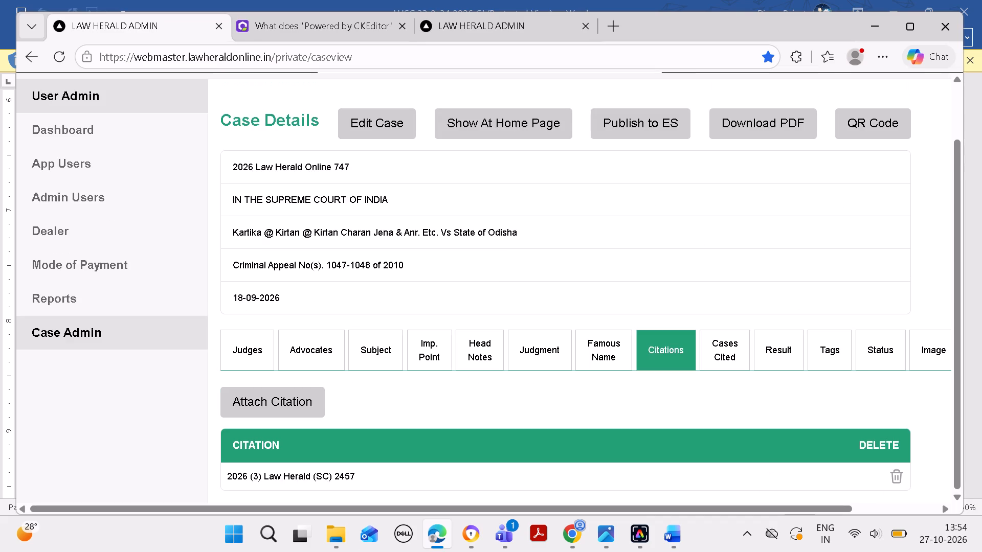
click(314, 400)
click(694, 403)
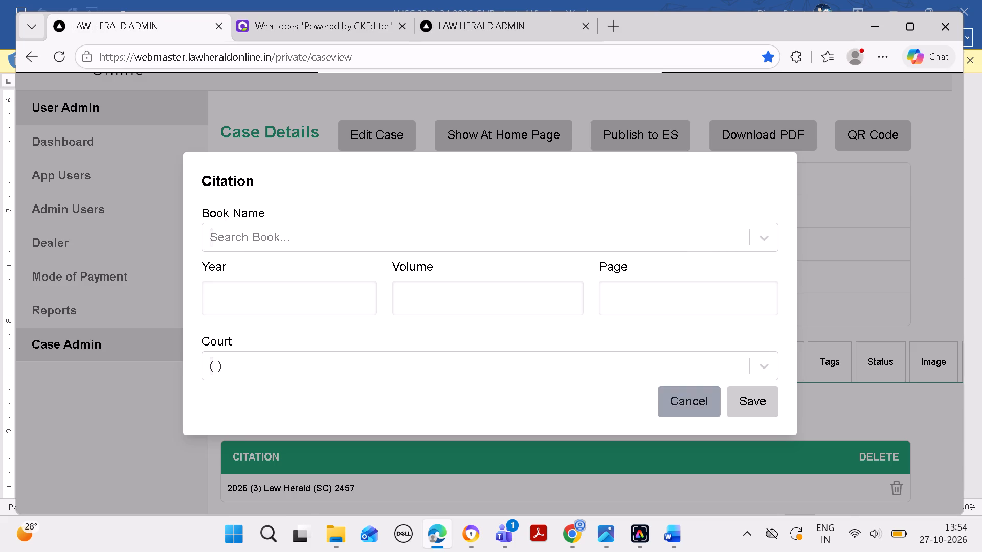
In the case's Cases Cited section, search for a case to attach by the copied petitioner name.
scroll(692, 376, down, 2)
click(715, 354)
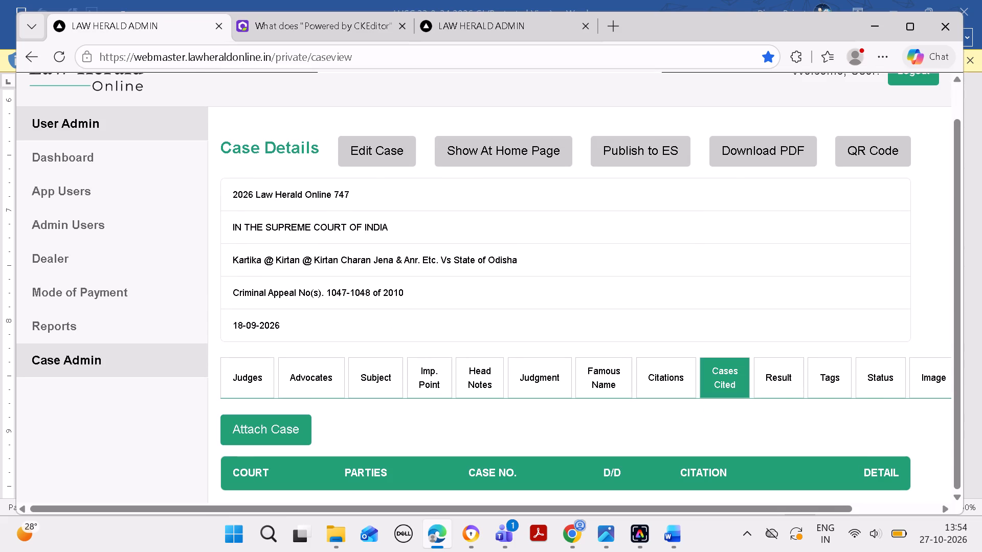
click(274, 424)
click(488, 159)
key(ctrl+v)
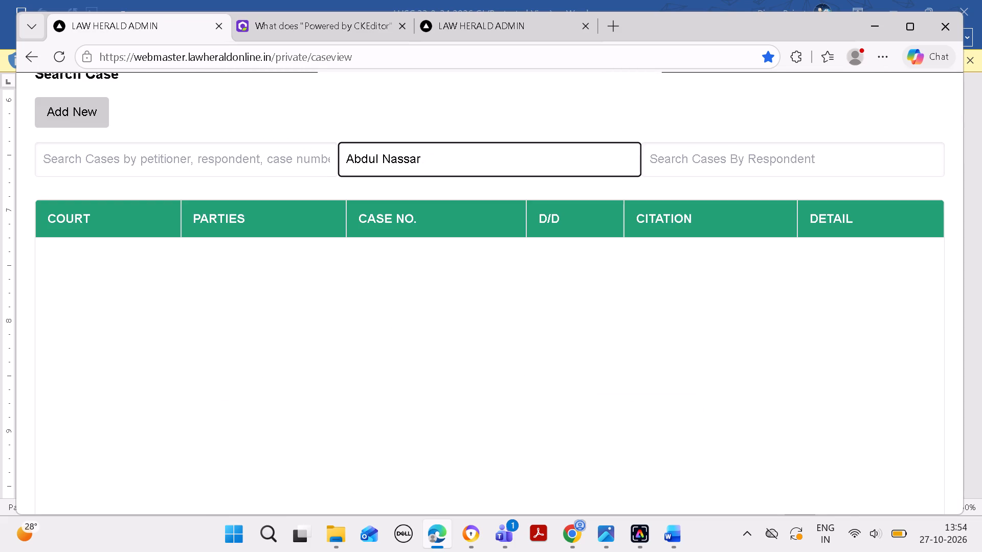
key(BackSpace)
Start a new cited case with the copied petitioner name and "State of Kerala", copied from Word, as respondent.
click(65, 117)
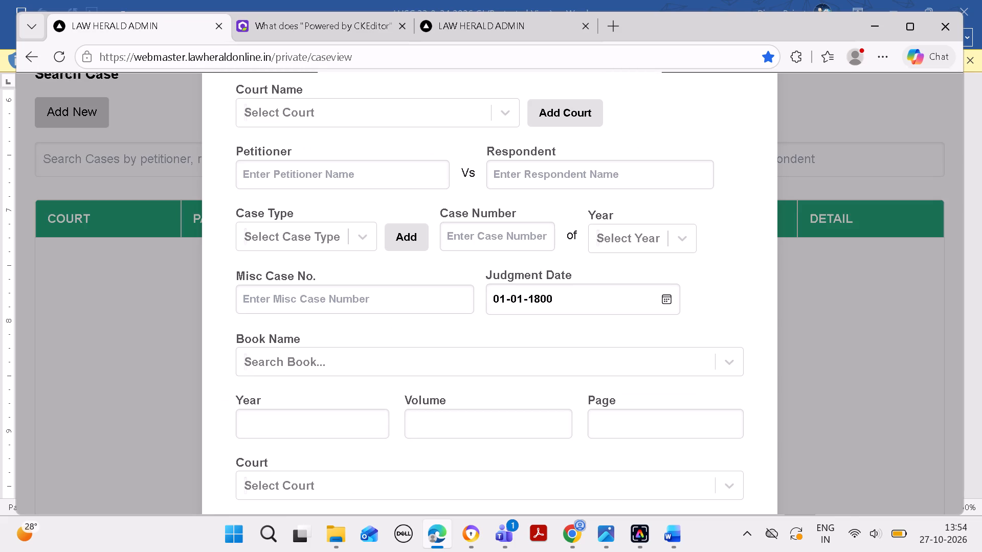
click(320, 181)
key(ctrl+v)
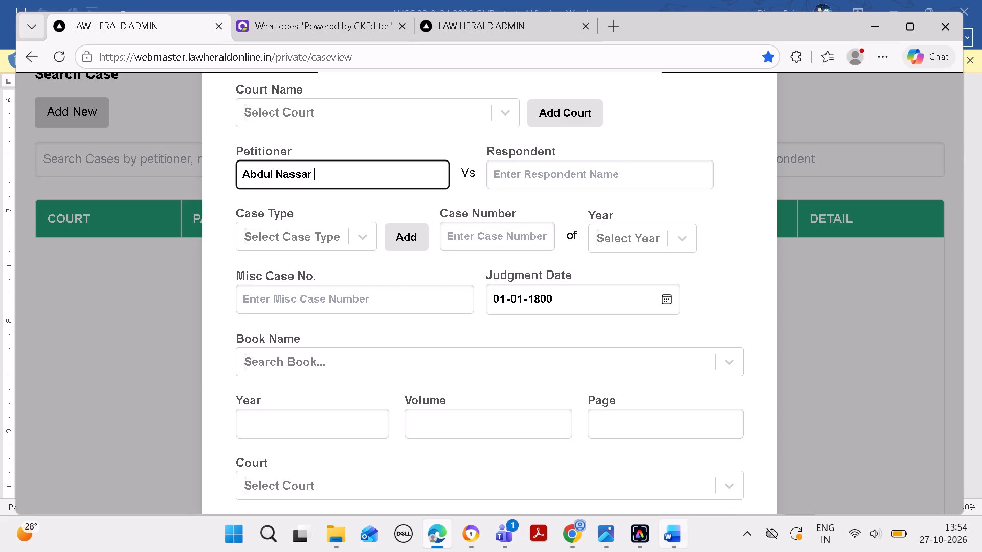
click(683, 540)
drag(286, 294, 295, 296)
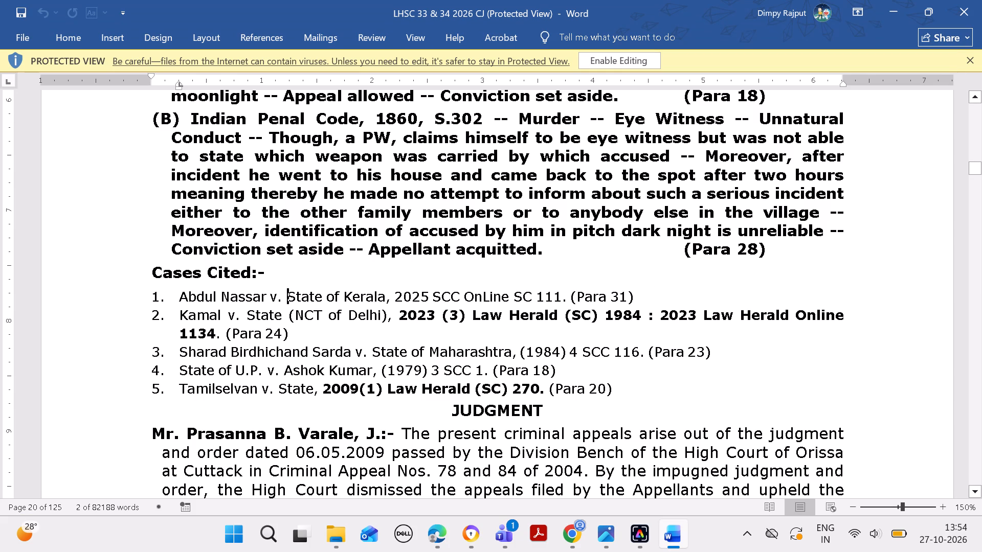
drag(295, 296, 361, 296)
key(ctrl+c)
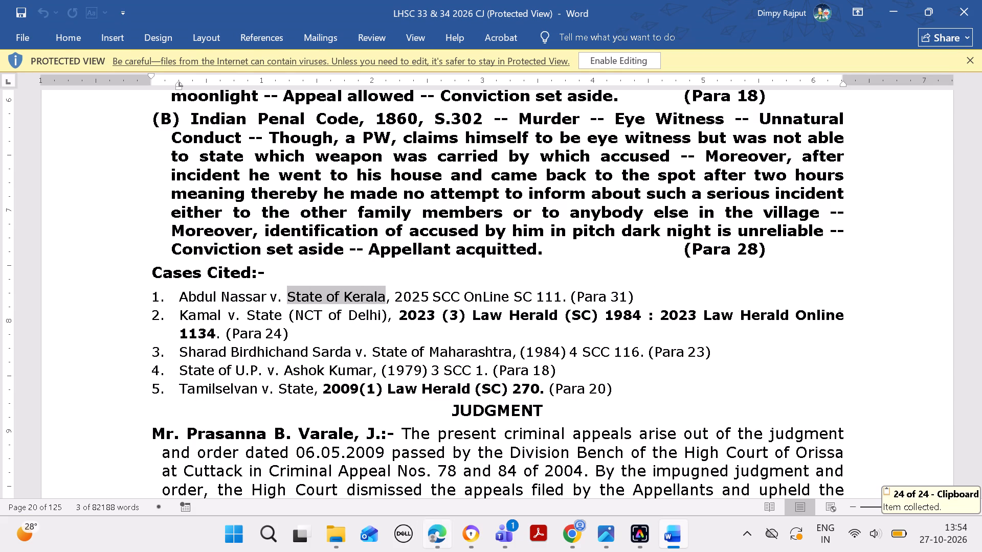
click(434, 538)
click(545, 168)
key(ctrl+v)
click(377, 183)
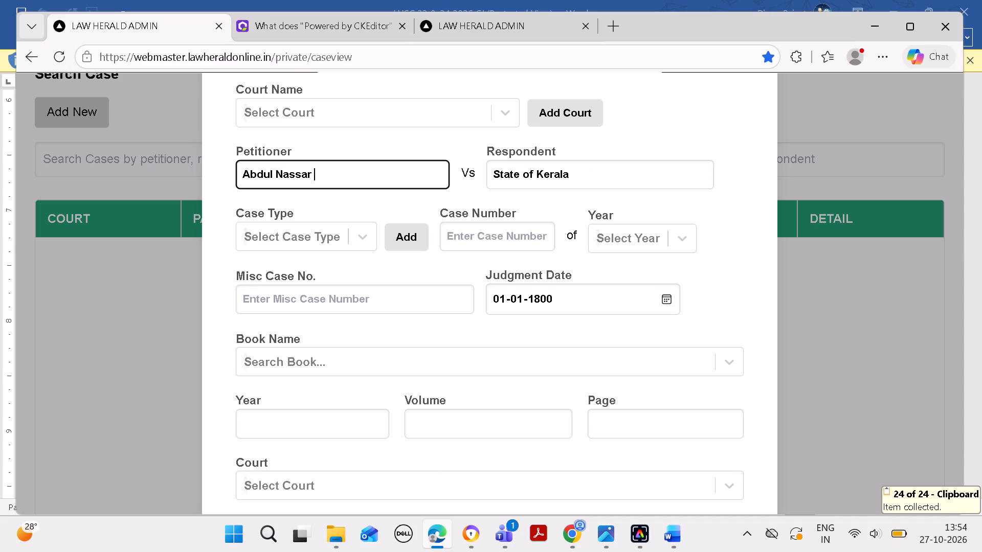
key(BackSpace)
Set the new cited case's citation year to 2025, copied from its entry in Word, and its volume to "-".
click(666, 524)
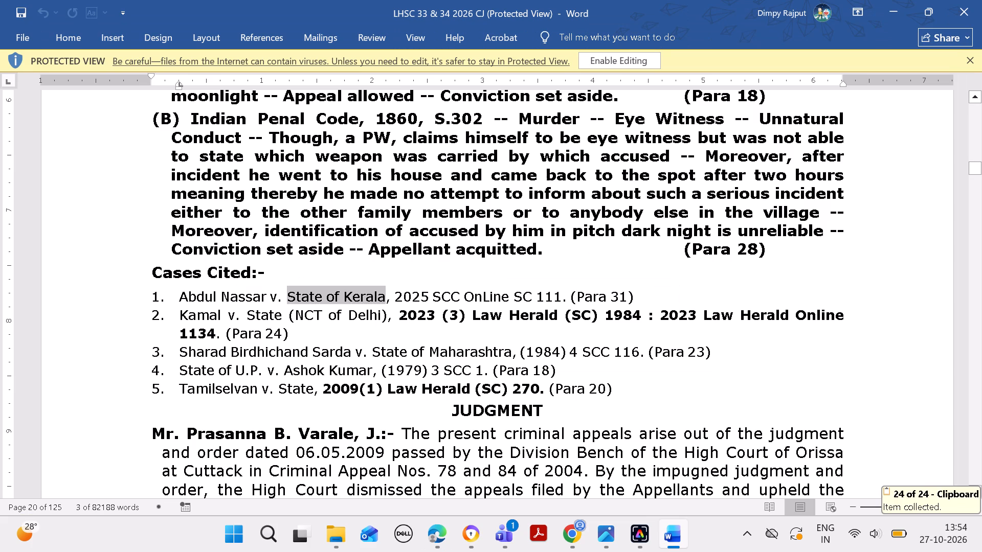
drag(396, 294, 412, 294)
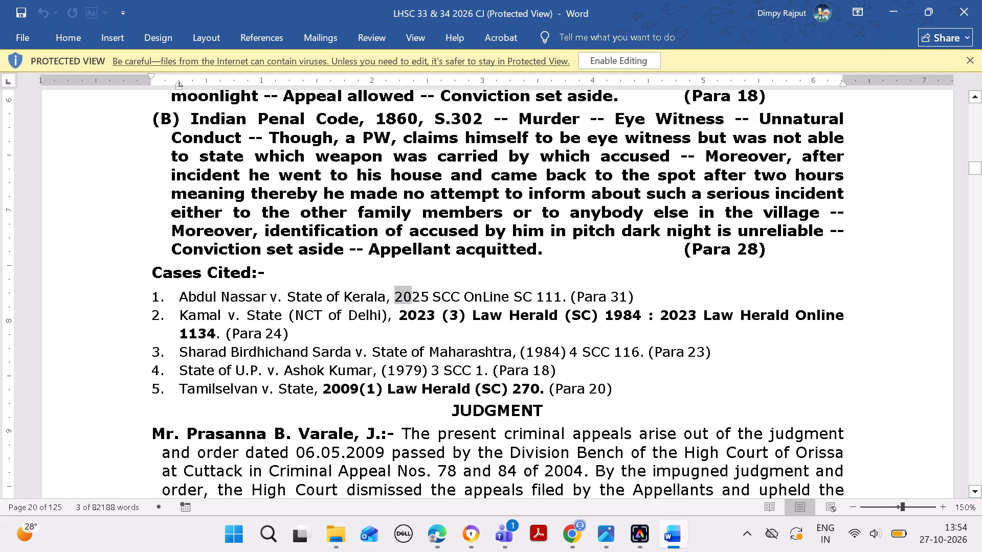
drag(412, 294, 426, 298)
key(ctrl+c)
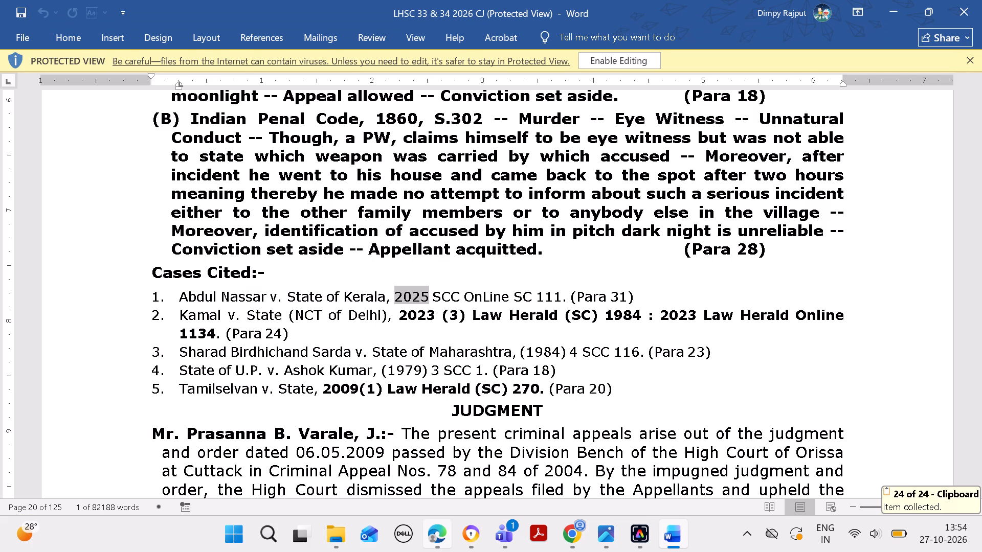
click(440, 538)
ctrl+click(329, 432)
key(ctrl+v)
click(440, 434)
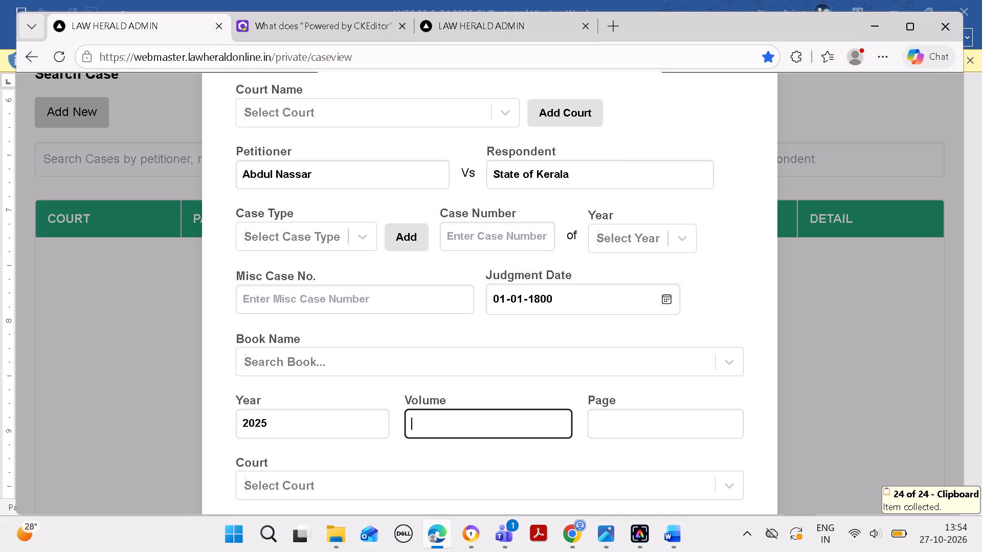
key(minus)
Set the citation page to 111, copied from the first cited case in Word, and choose the blank "( )" citation court.
click(661, 537)
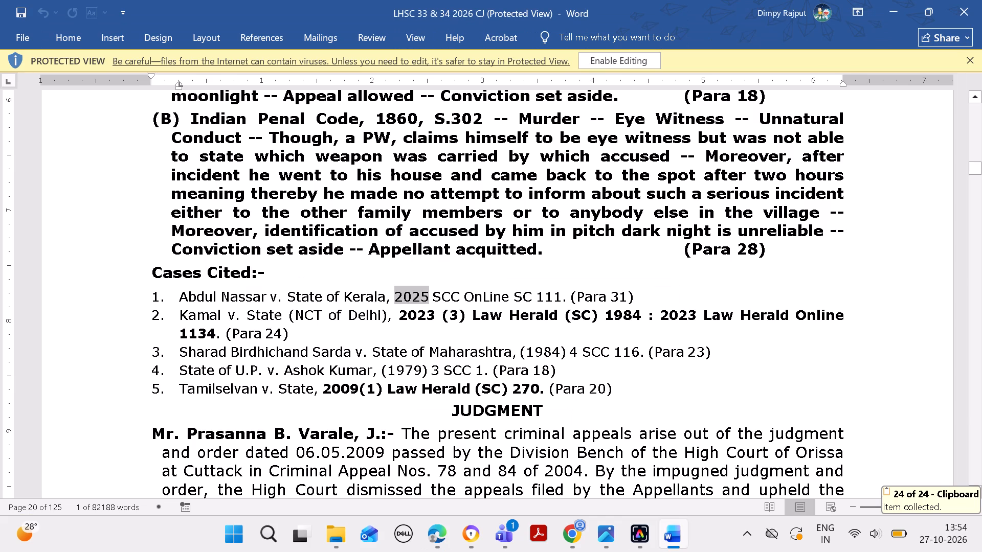
drag(539, 295, 546, 296)
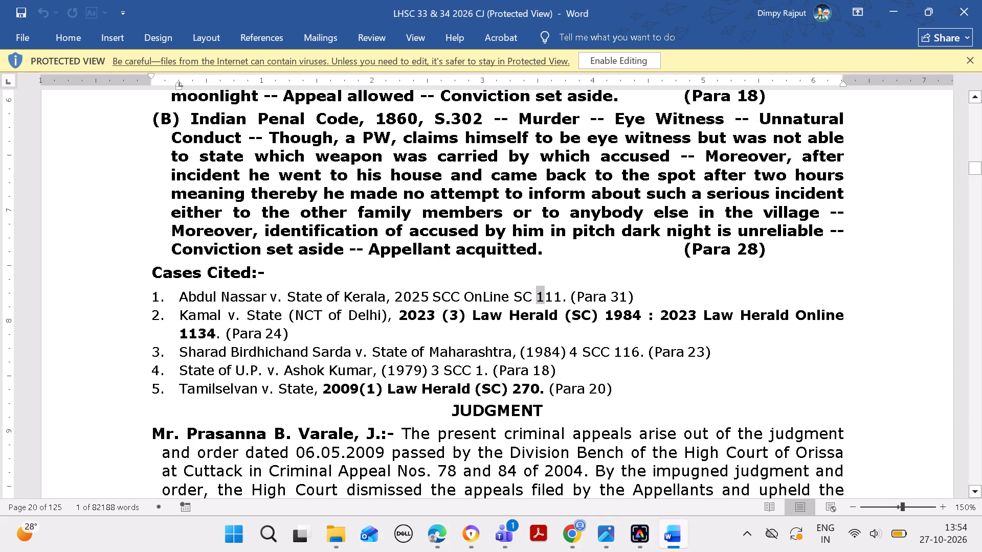
drag(546, 296, 561, 300)
key(ctrl+c)
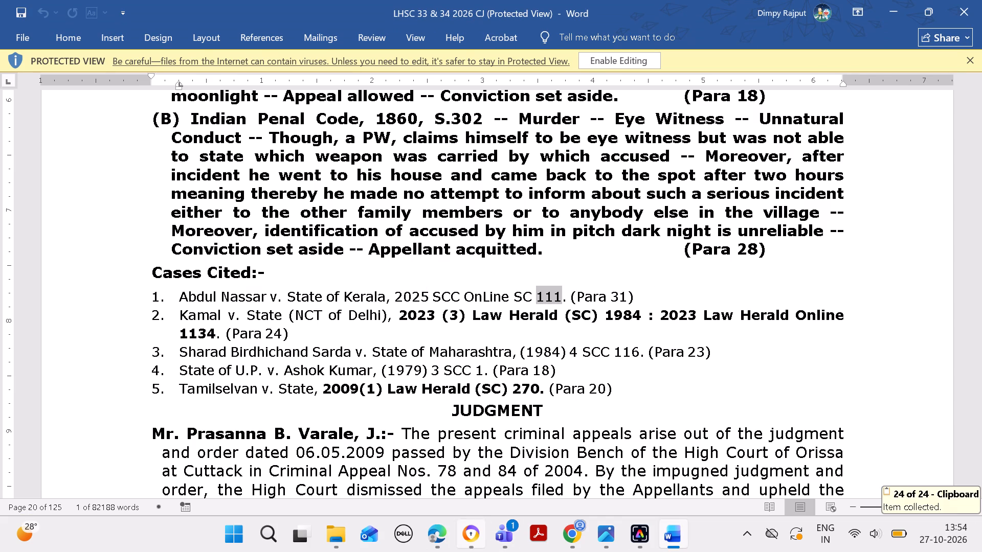
click(445, 531)
click(655, 416)
key(ctrl+v)
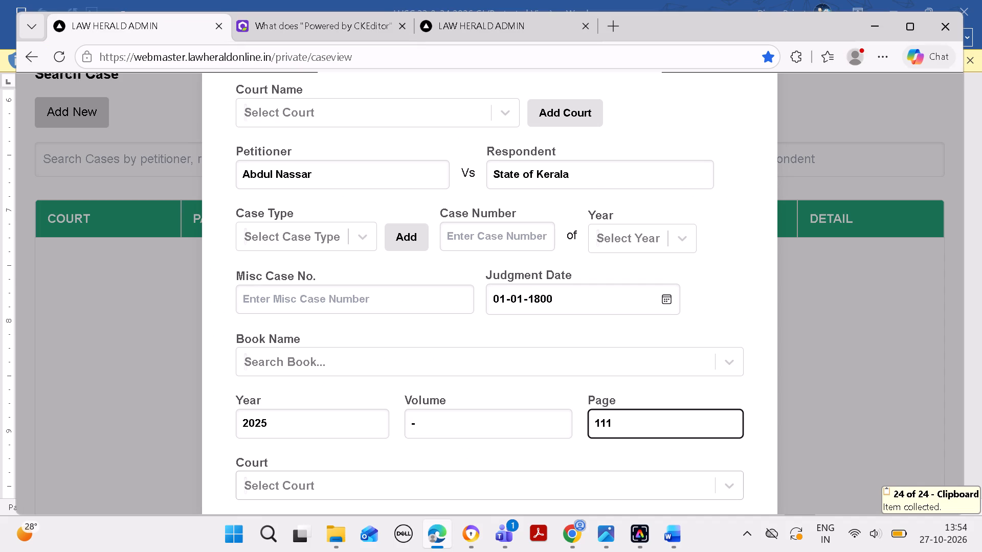
click(493, 478)
click(486, 510)
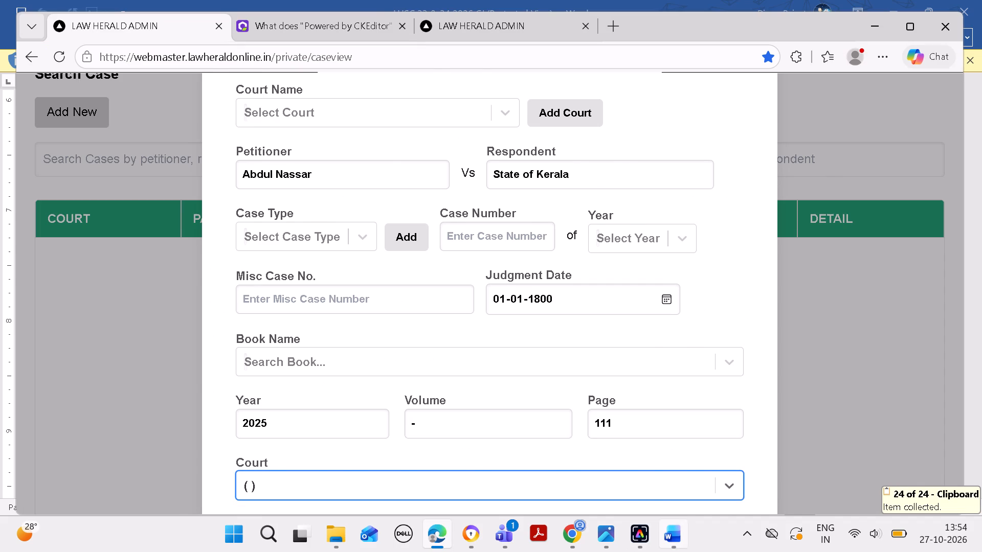
Choose SCC OnLine SC as the citation's book, using the reporter name copied from the first cited case in Word.
click(678, 536)
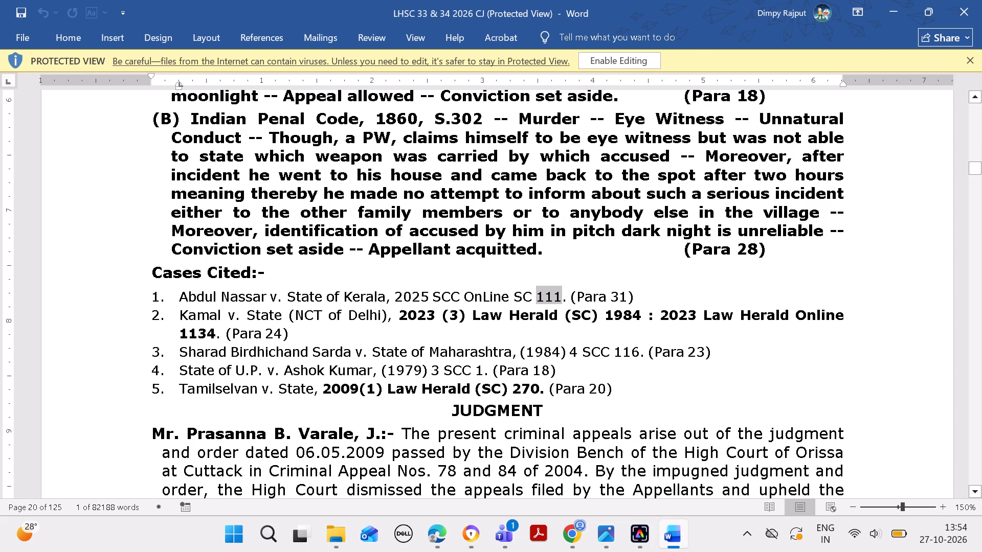
drag(436, 302, 525, 289)
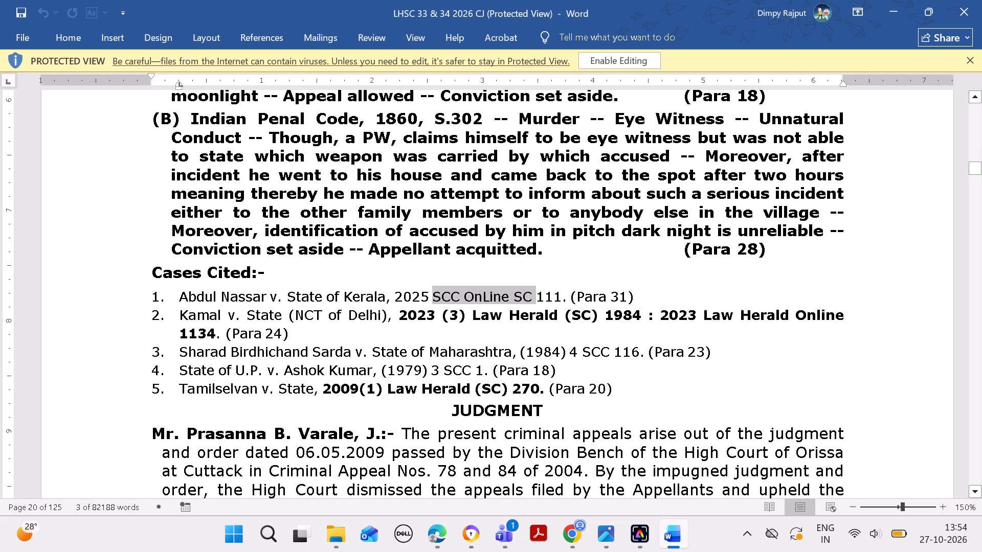
key(ctrl+c)
click(447, 532)
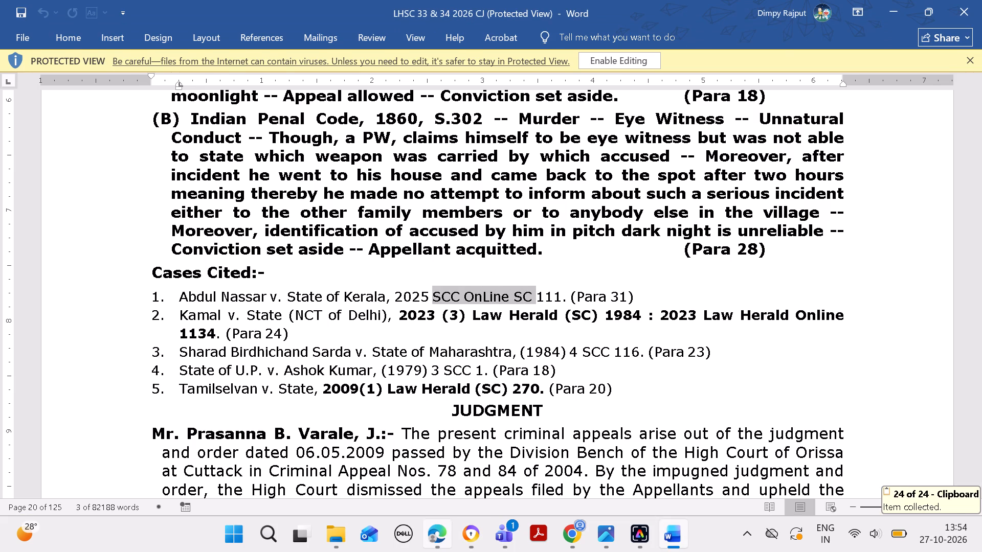
click(453, 370)
key(ctrl+v)
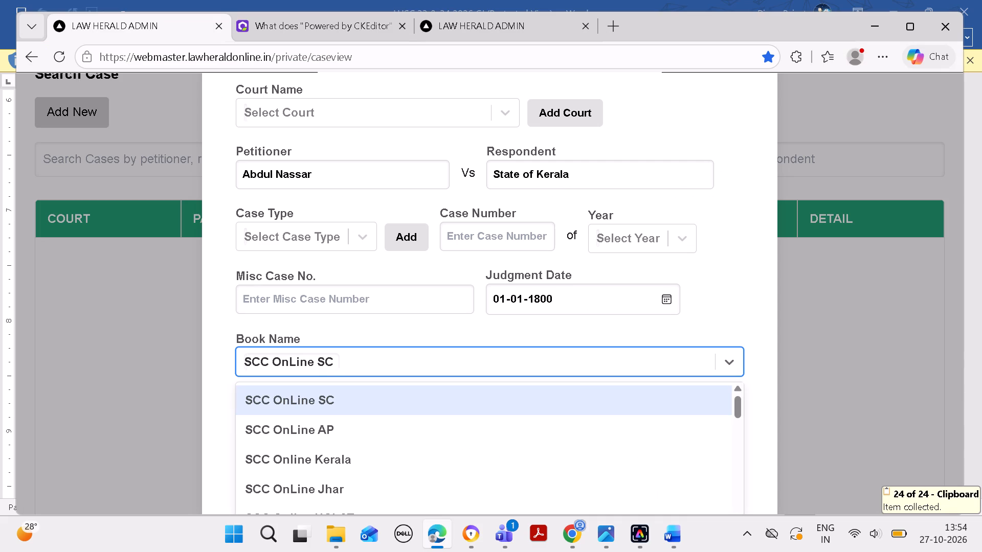
click(450, 395)
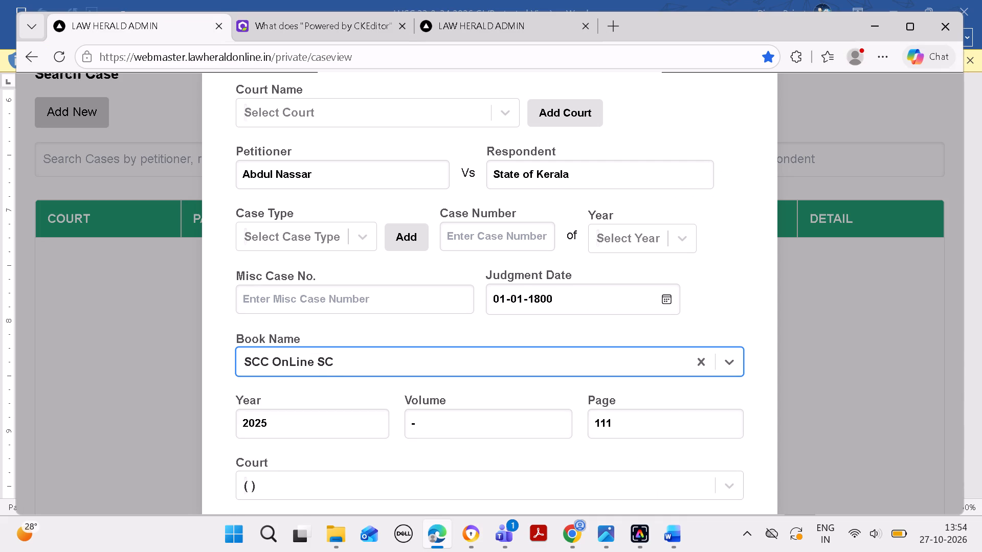
Set the cited case's court name to IN THE SUPREME COURT OF INDIA (SC), save the new case and return to the case details.
click(448, 107)
text(IN THE)
key(space)
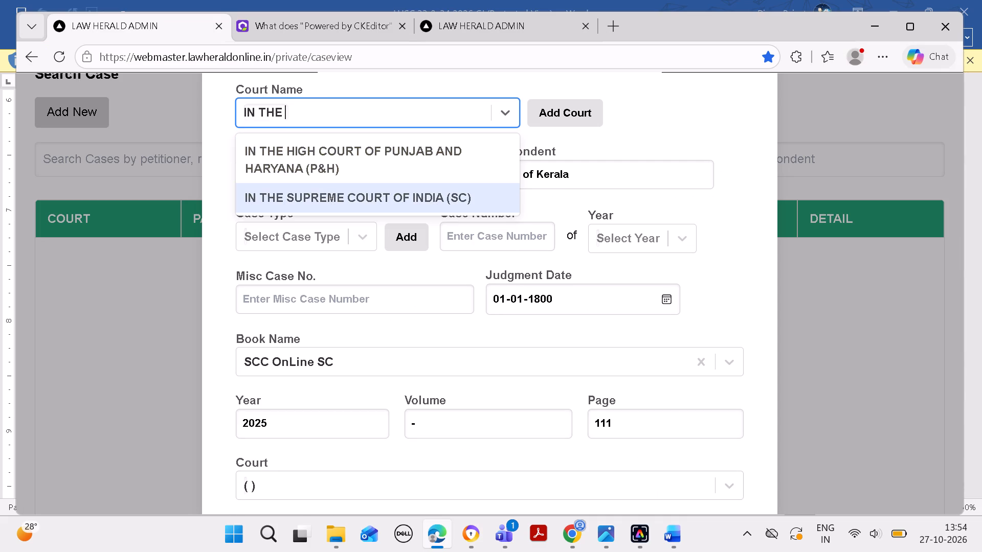
click(453, 204)
key(Return)
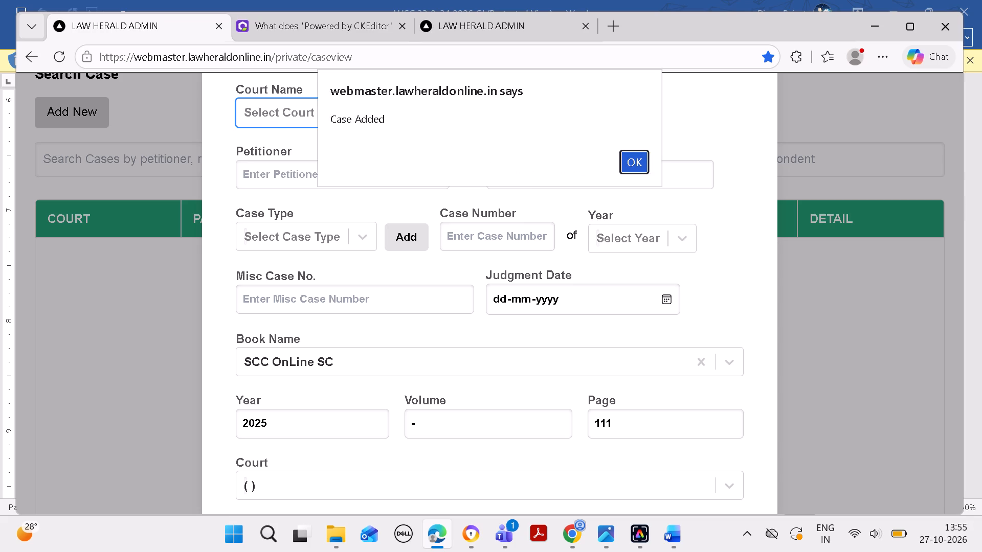
click(626, 168)
click(631, 164)
scroll(608, 268, down, 5)
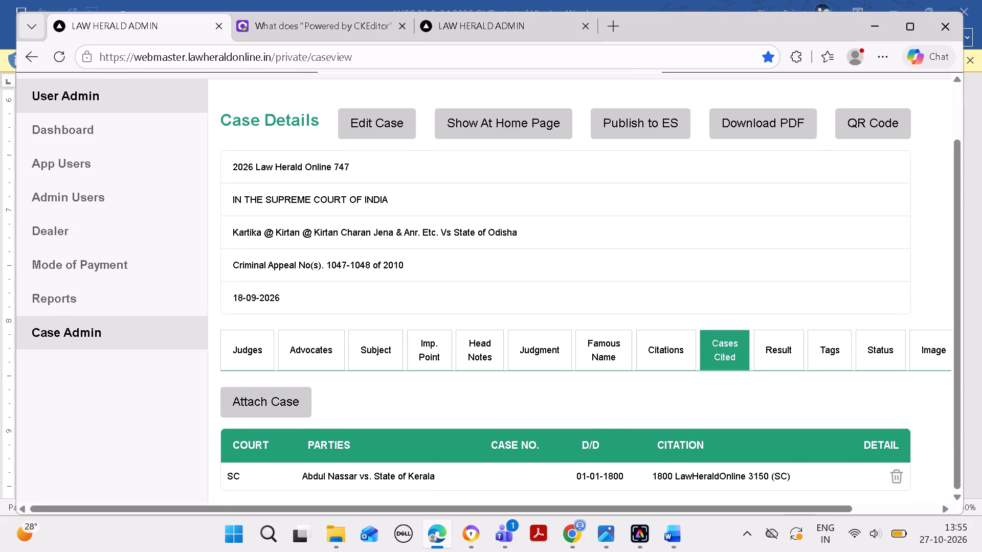
Copy the second cited case's petitioner, Kamal, from Word and search by petitioner for a case to attach.
click(677, 542)
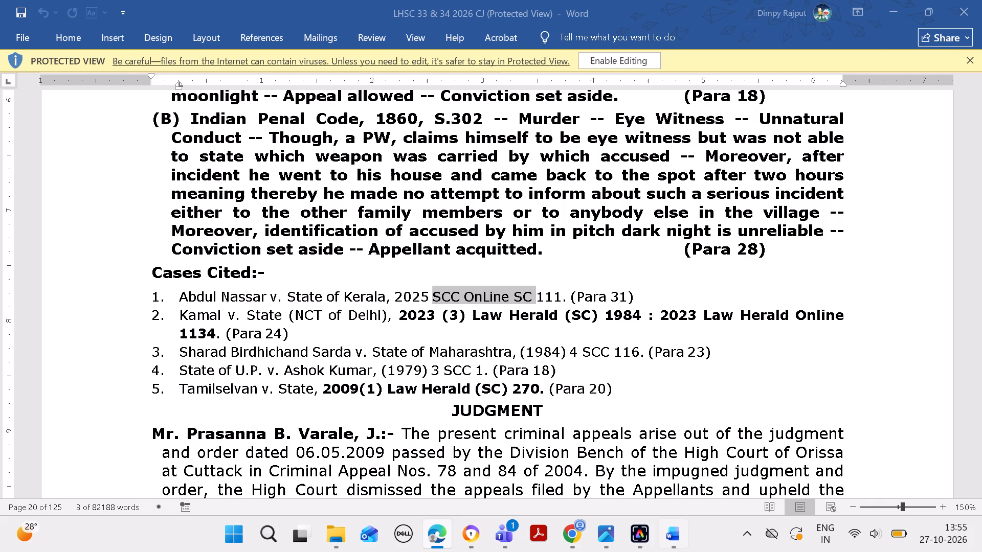
drag(172, 314, 185, 314)
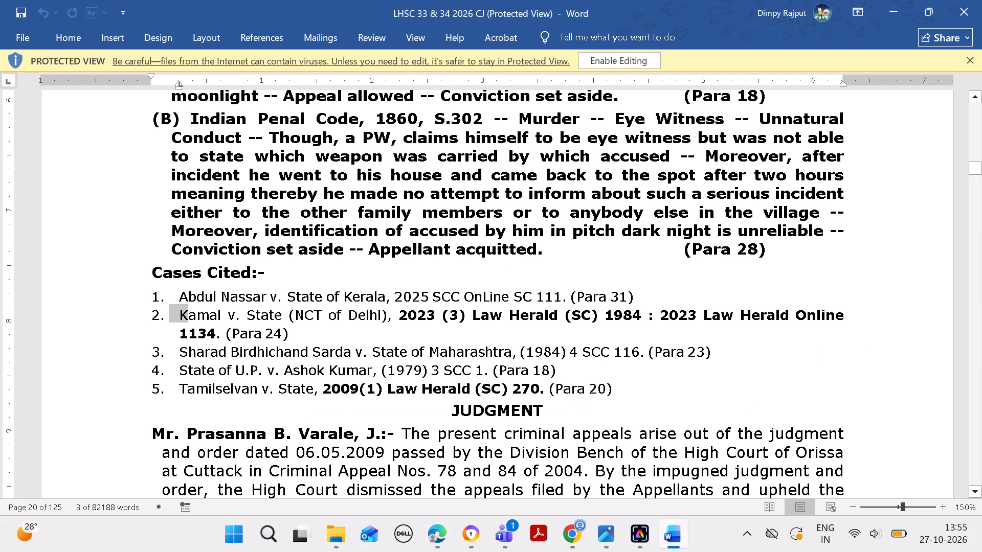
drag(185, 314, 186, 314)
click(199, 316)
drag(178, 313, 219, 318)
key(ctrl+c)
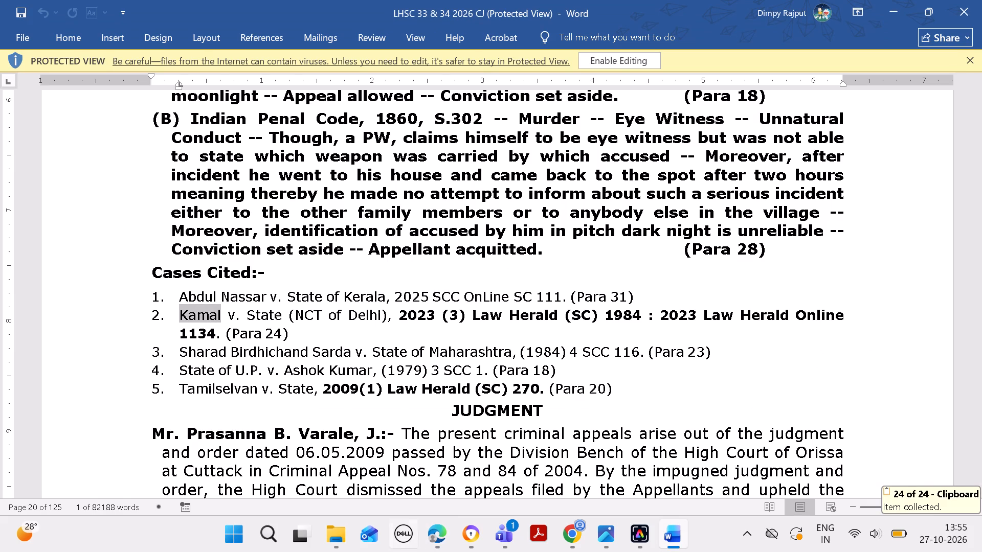
click(427, 538)
click(266, 406)
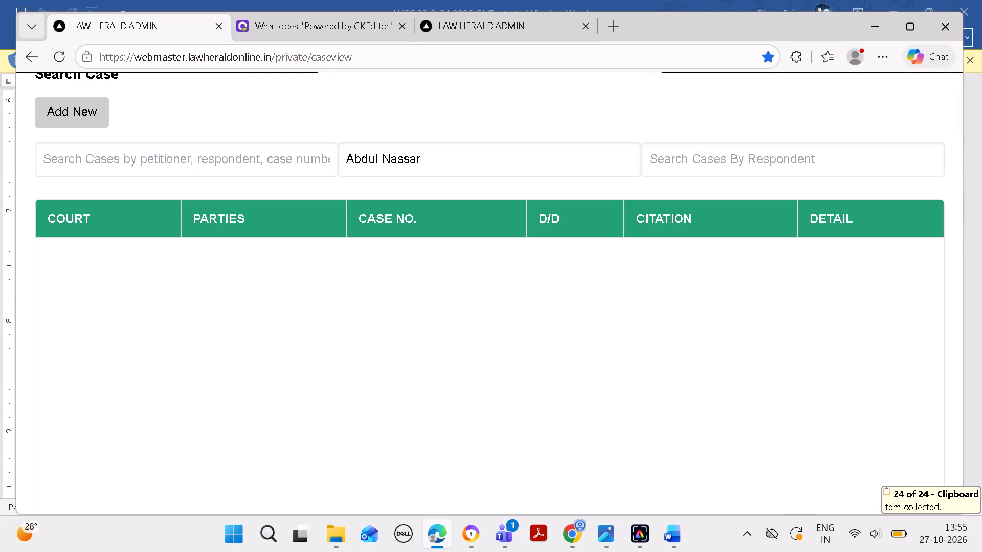
drag(431, 167, 287, 169)
key(BackSpace)
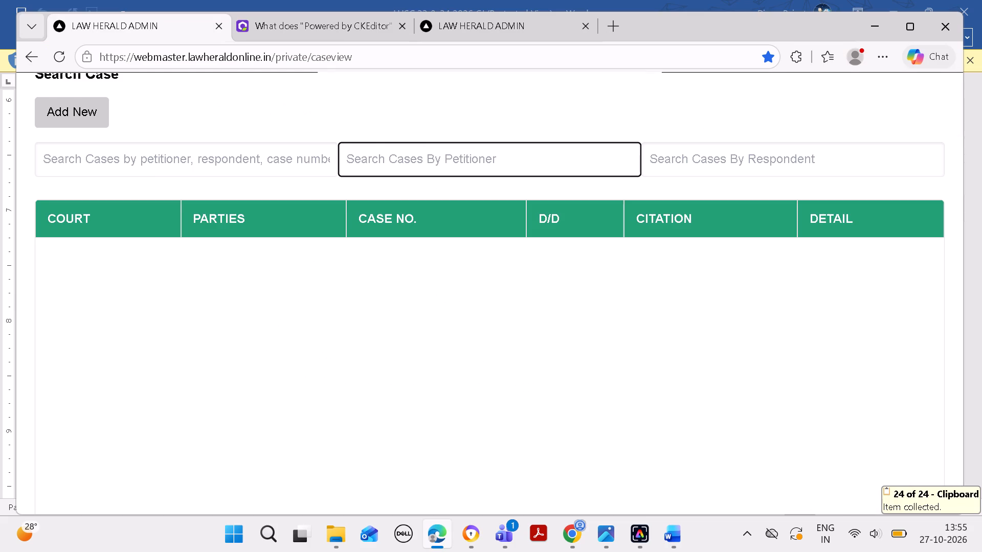
key(ctrl+v)
Narrow the search with the respondent "State (NCT of Delhi)," copied from Word, and attach the 2023 LawHeraldOnline 1134 (SC) case.
click(668, 527)
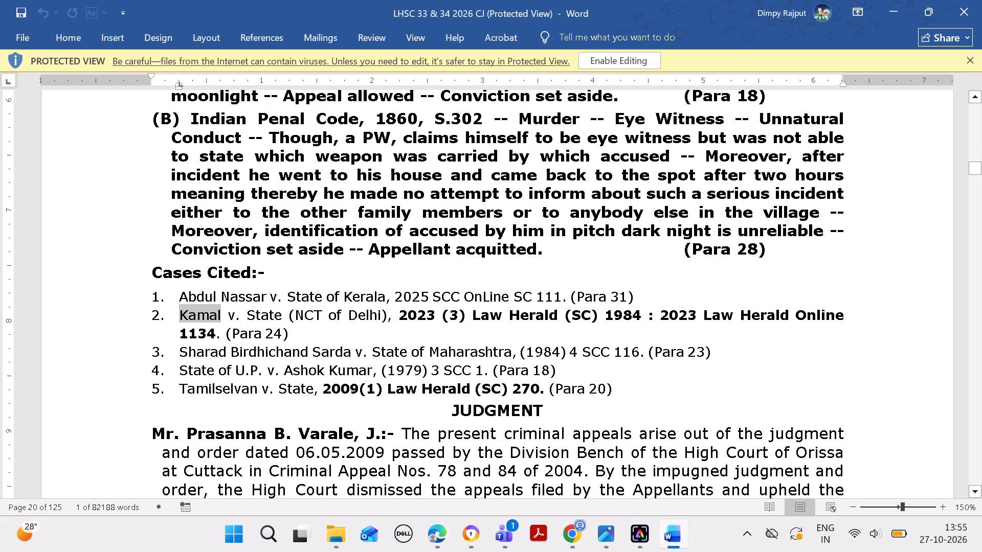
drag(244, 312, 361, 315)
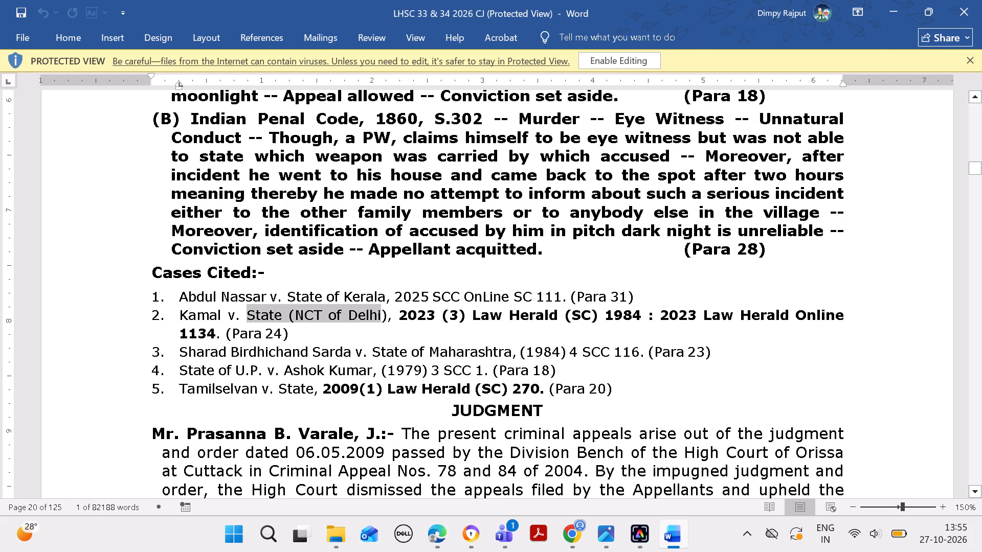
drag(361, 315, 386, 319)
key(ctrl+c)
click(430, 533)
click(699, 155)
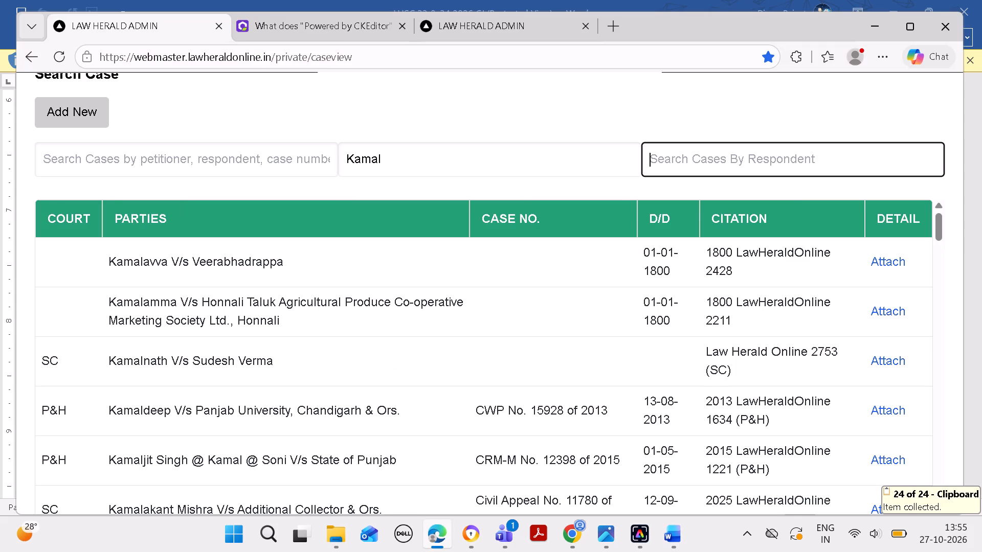
key(ctrl+v)
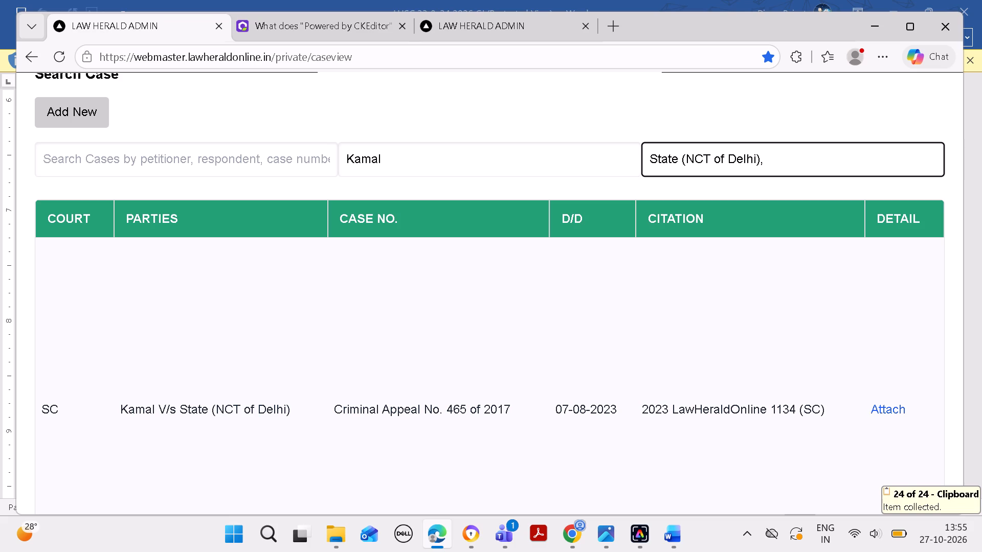
click(882, 408)
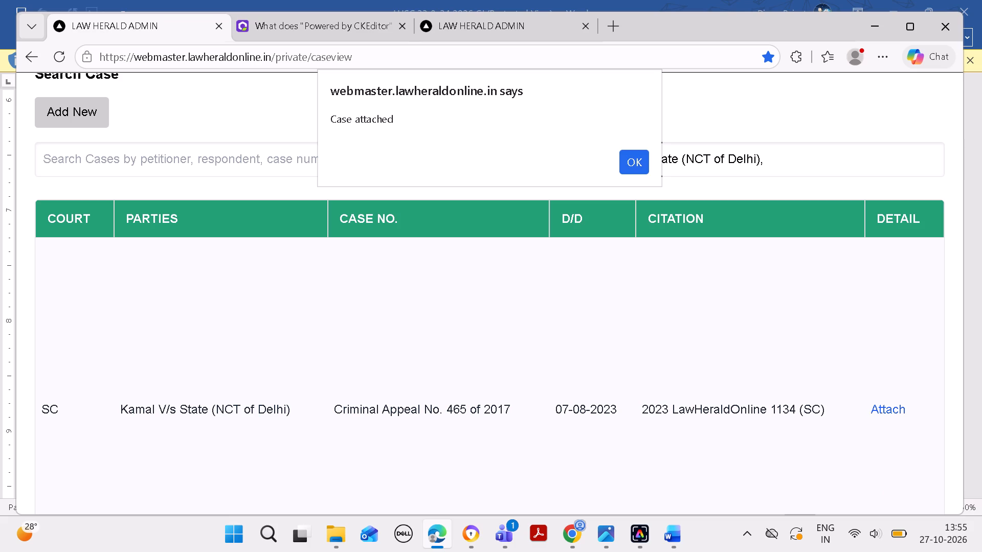
click(629, 165)
scroll(644, 262, down, 6)
Copy the third cited case's petitioner from Word, clear the previous search terms and search for a case to attach by that name.
click(680, 538)
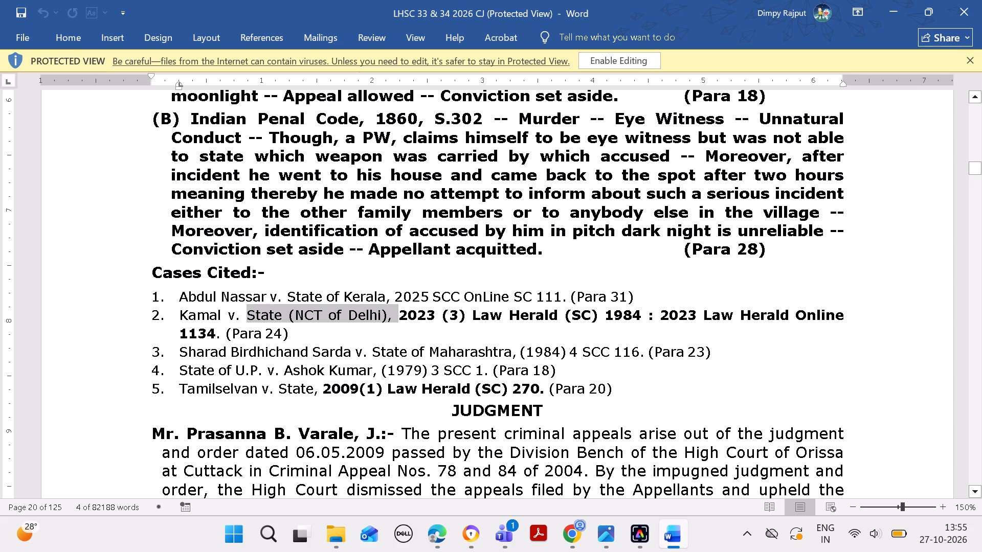
drag(178, 348, 248, 364)
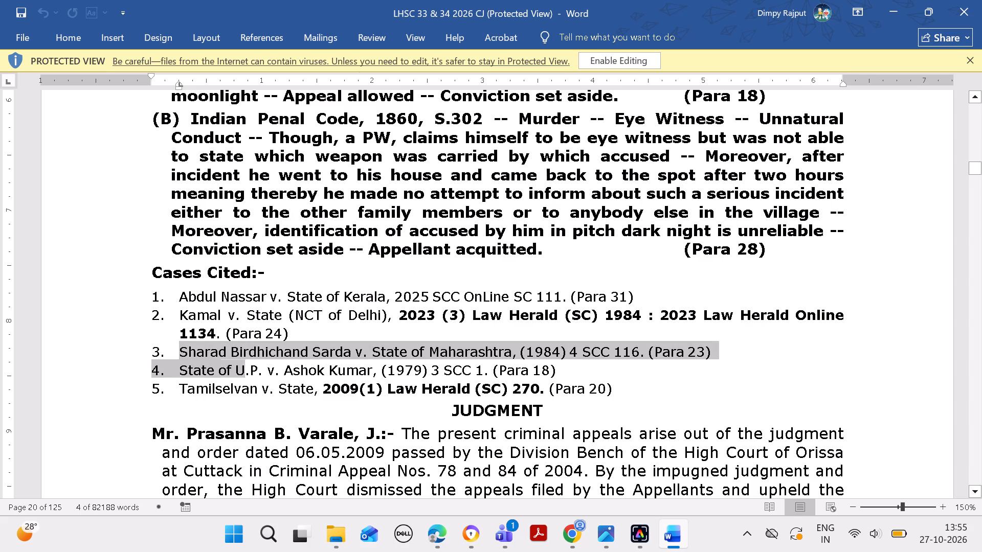
drag(248, 364, 334, 347)
key(ctrl+c)
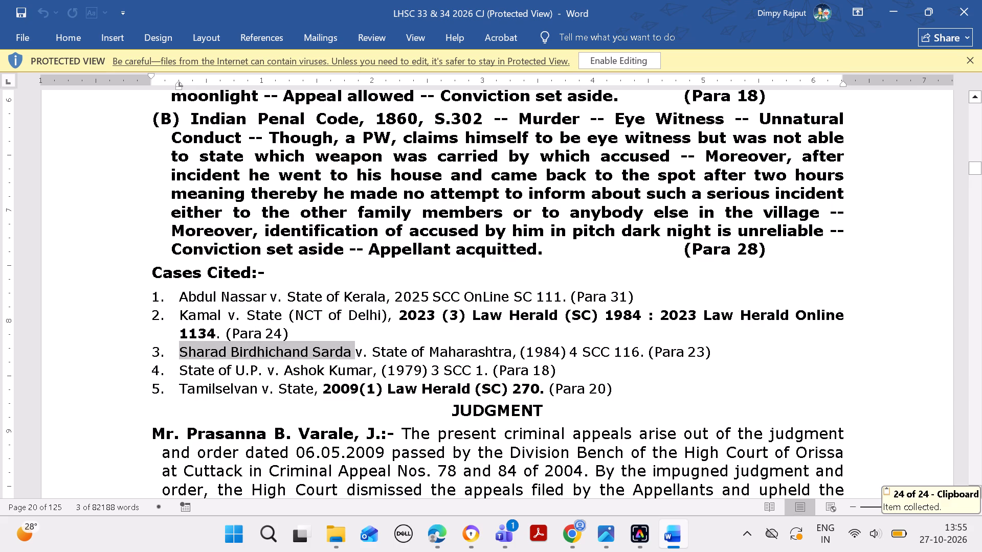
click(440, 534)
click(297, 381)
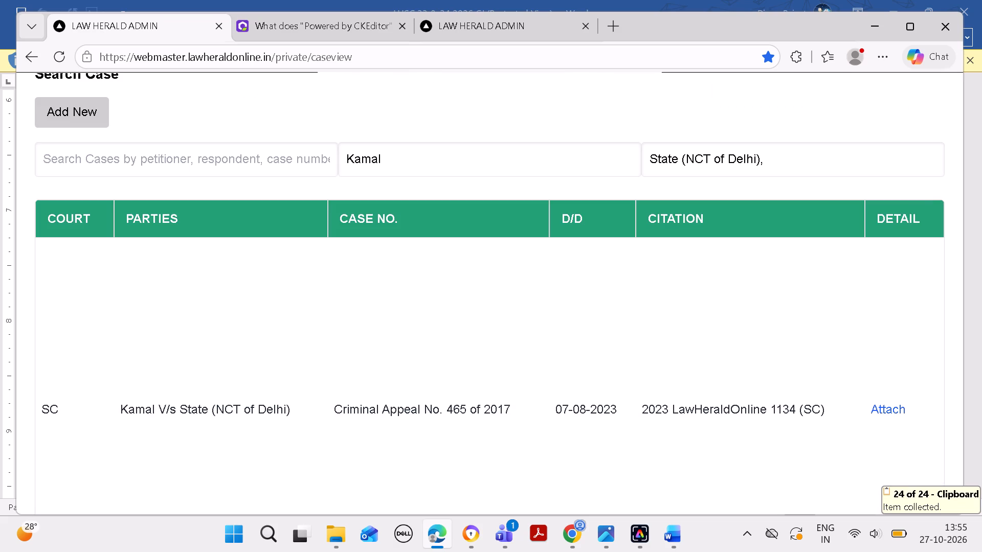
drag(458, 152, 324, 182)
key(BackSpace)
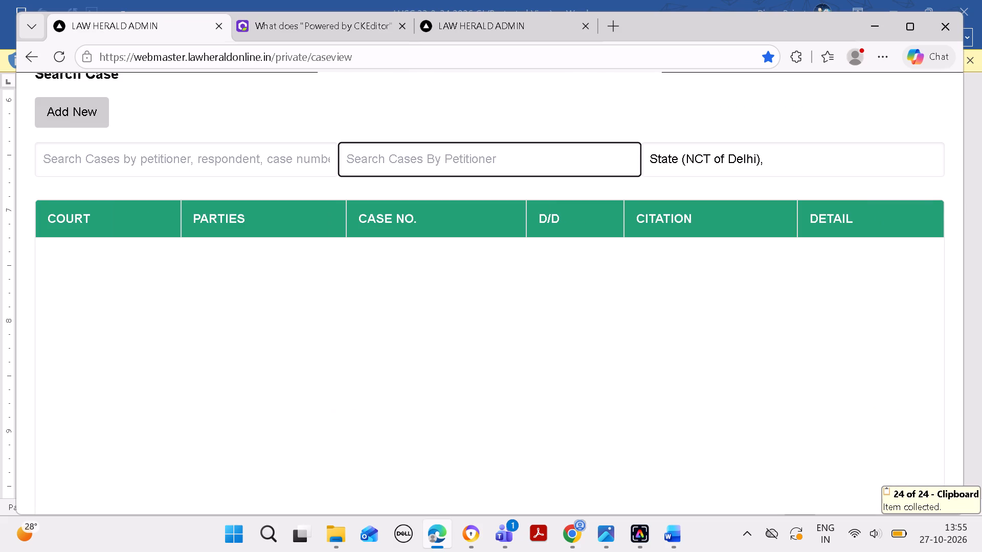
drag(764, 146, 764, 153)
drag(771, 164, 572, 186)
key(BackSpace)
click(544, 165)
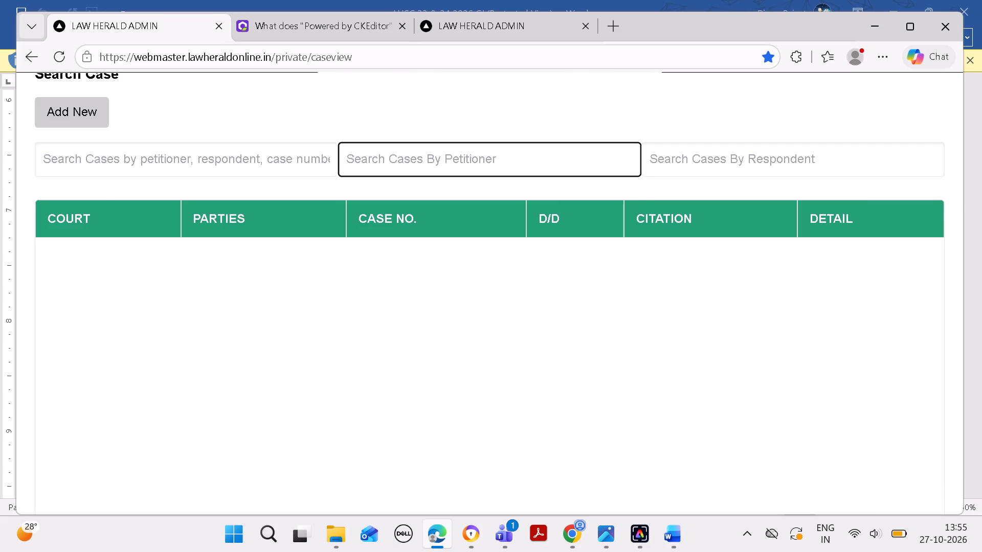
key(ctrl+v)
Attach the Law Herald Online 1636 (SC) case as the third cited case, checking it against the citation list in Word.
click(673, 534)
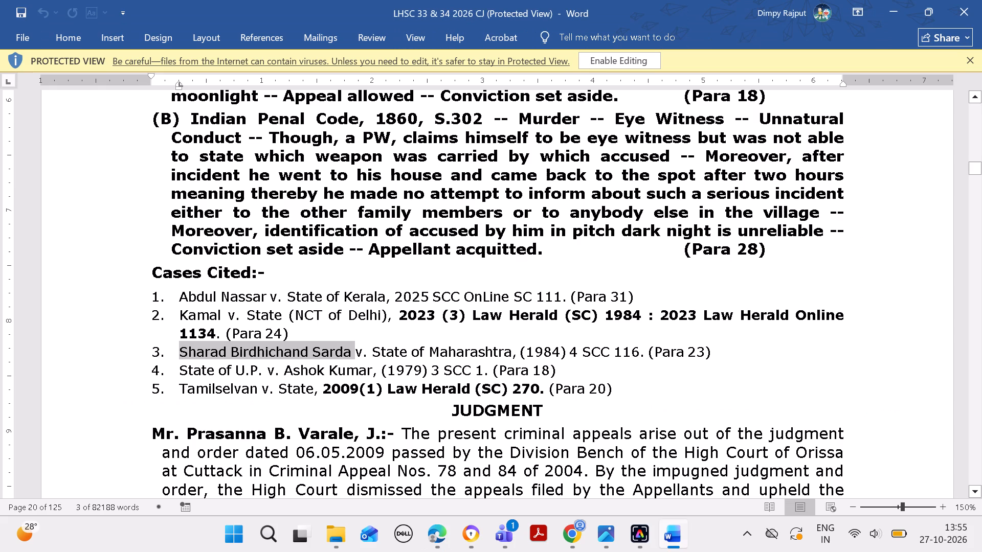
click(444, 530)
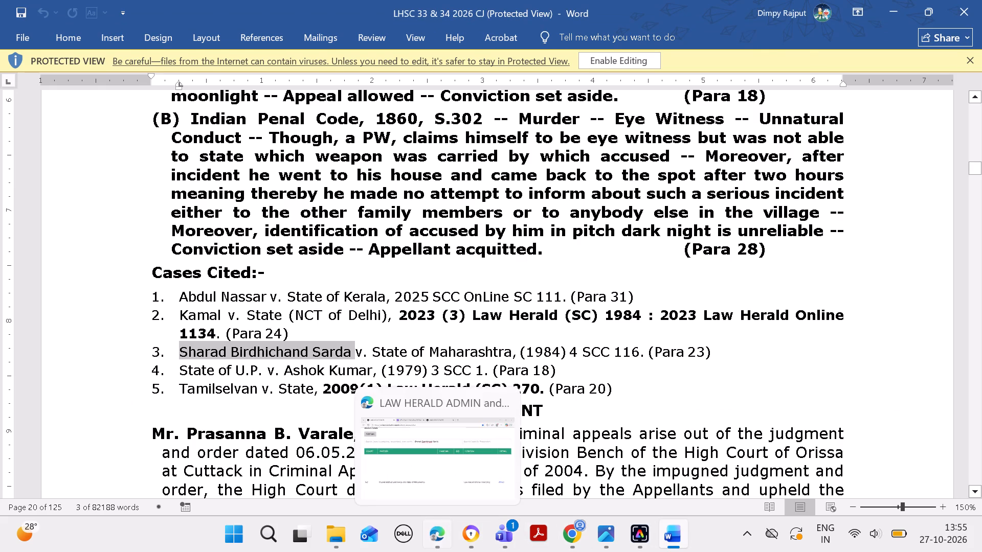
click(888, 409)
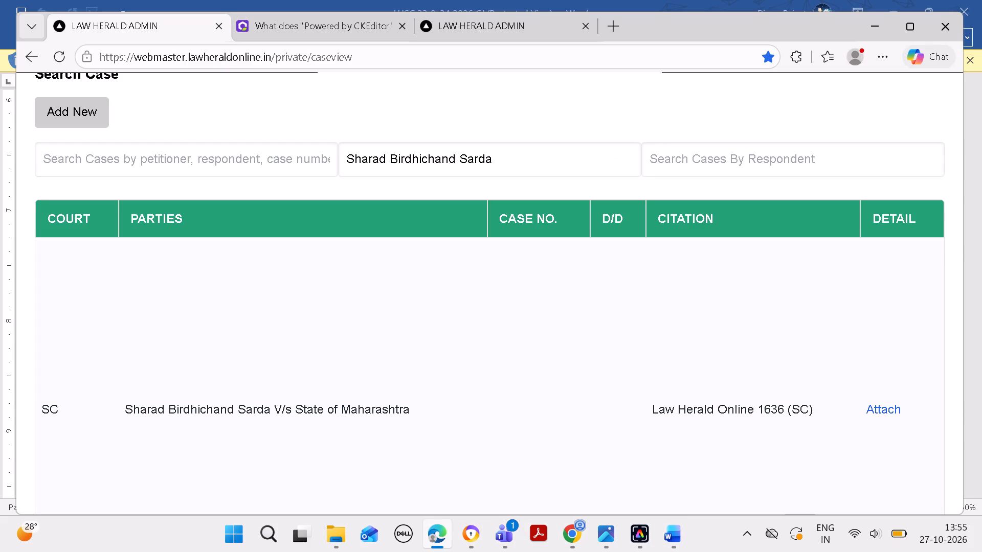
click(629, 170)
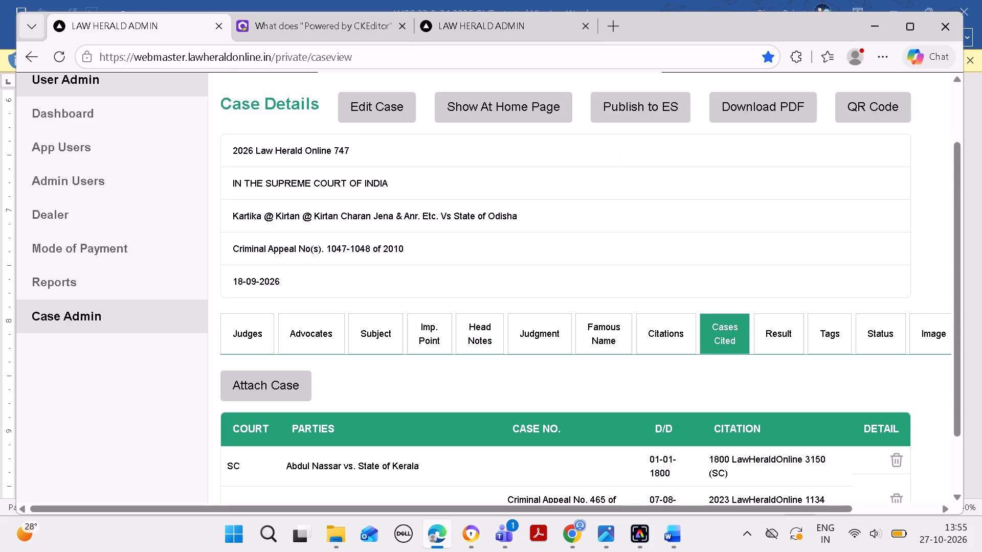
Copy the fourth cited case's petitioner, State of U.P., from Word and search by petitioner for a case to attach, replacing the previous term.
scroll(623, 258, down, 6)
click(664, 527)
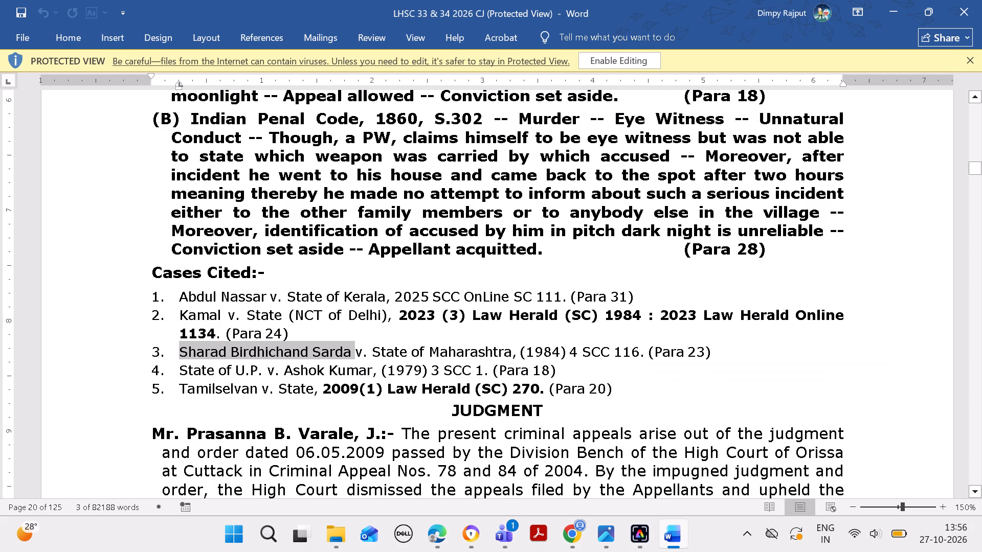
drag(183, 365, 255, 363)
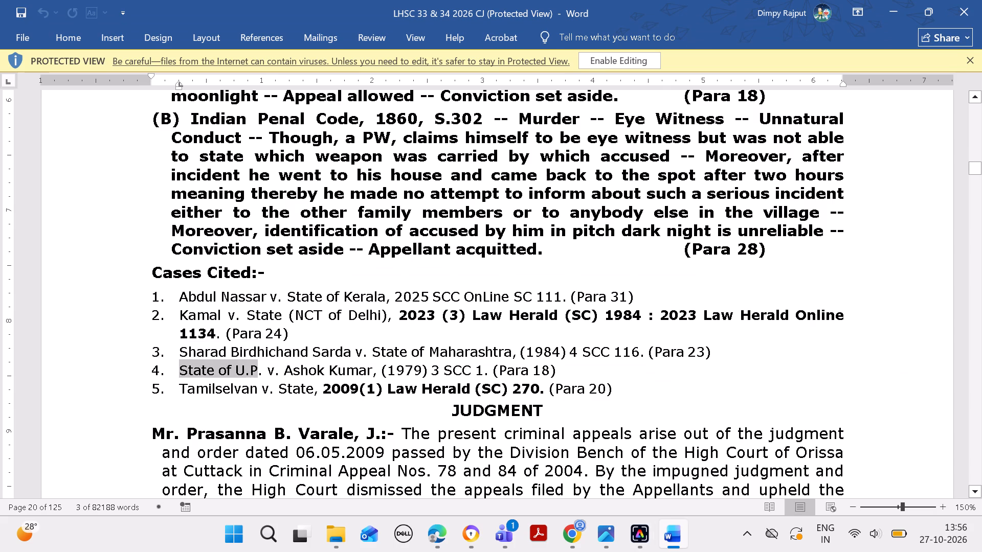
drag(255, 363, 263, 370)
key(ctrl+c)
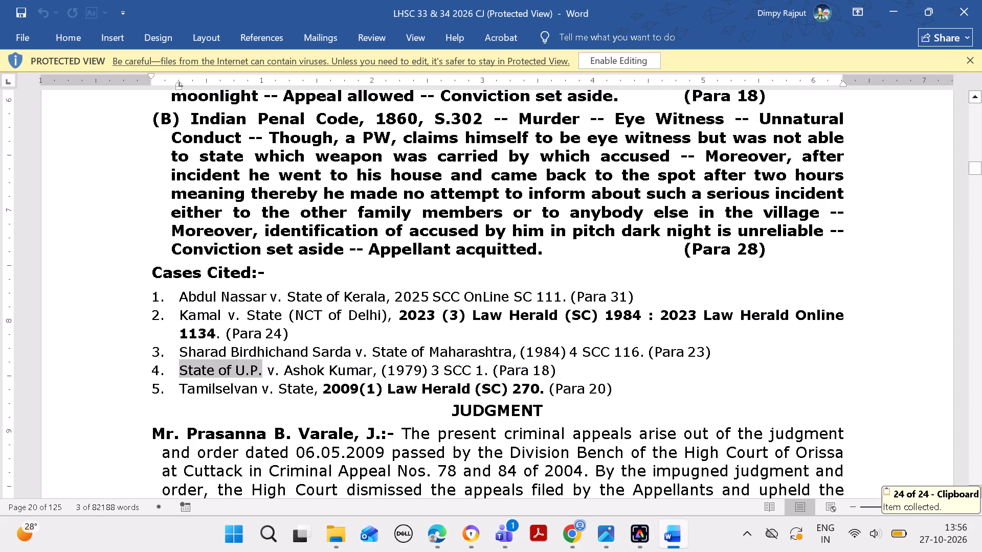
click(439, 538)
click(262, 309)
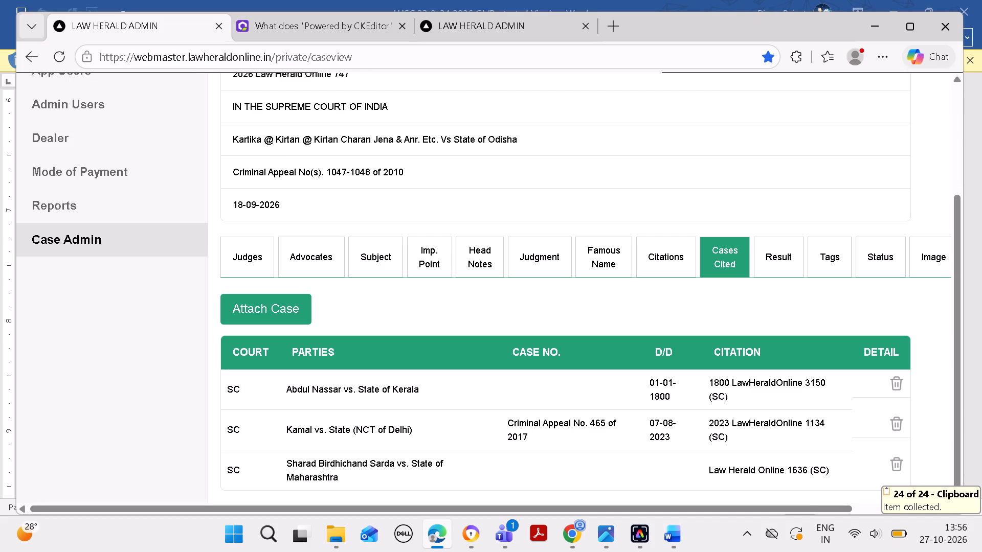
drag(504, 165, 344, 196)
key(BackSpace)
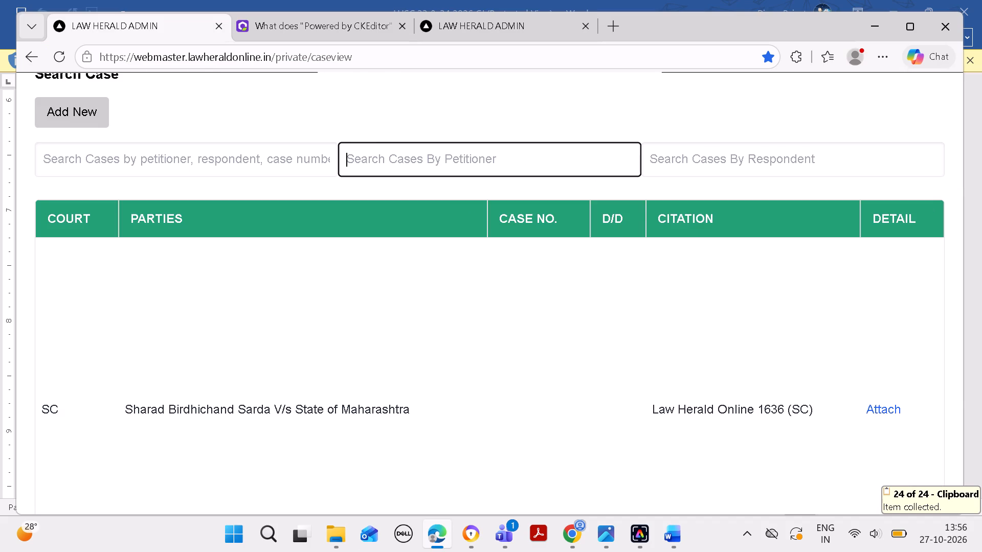
key(ctrl+v)
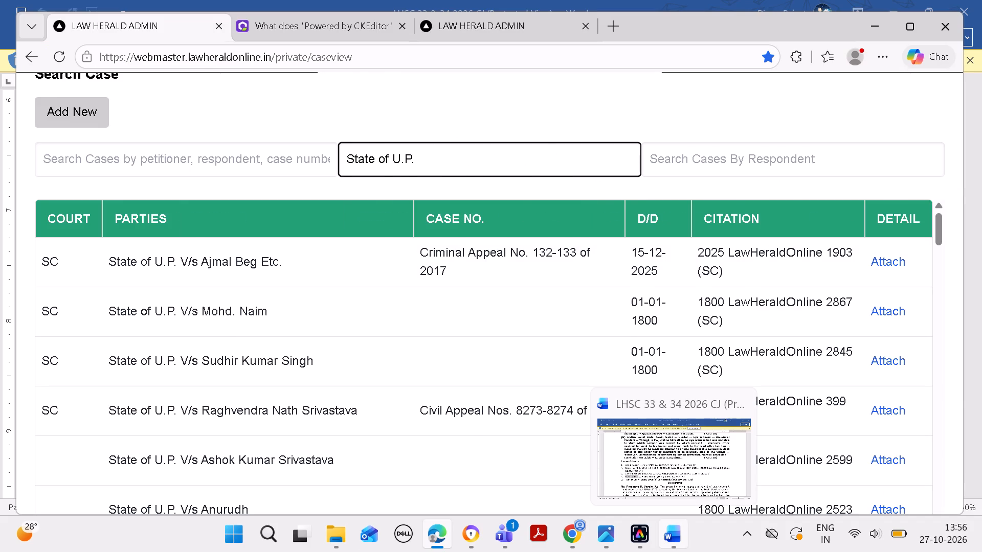
Narrow the search with the fourth cited case's respondent copied from Word and compare the match with the Word citation.
click(667, 540)
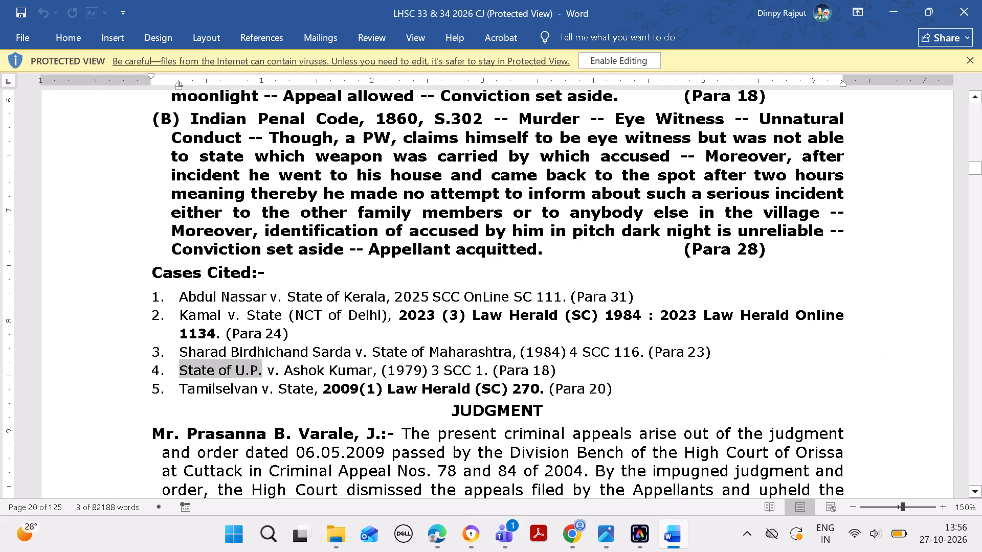
drag(283, 368, 352, 367)
key(ctrl+c)
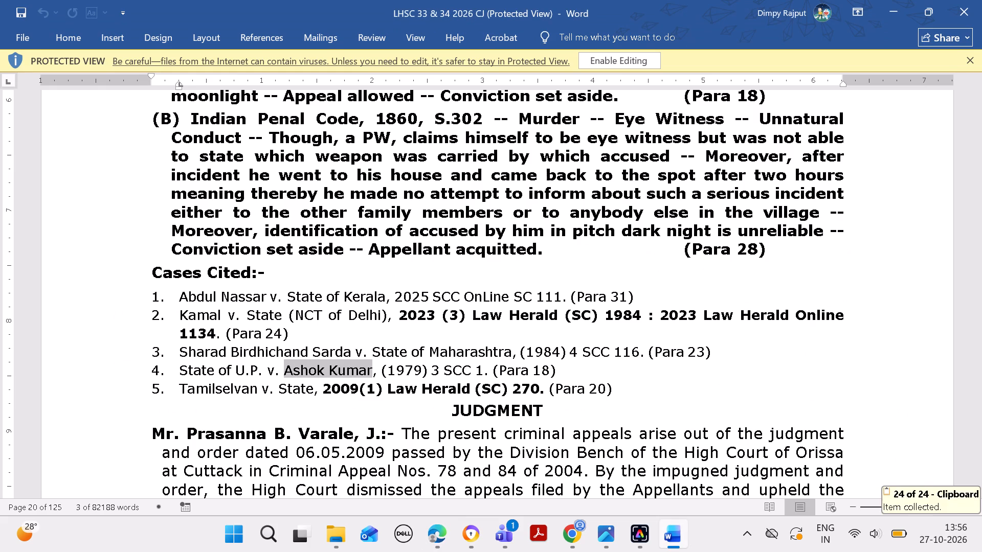
click(441, 535)
click(738, 160)
key(ctrl+v)
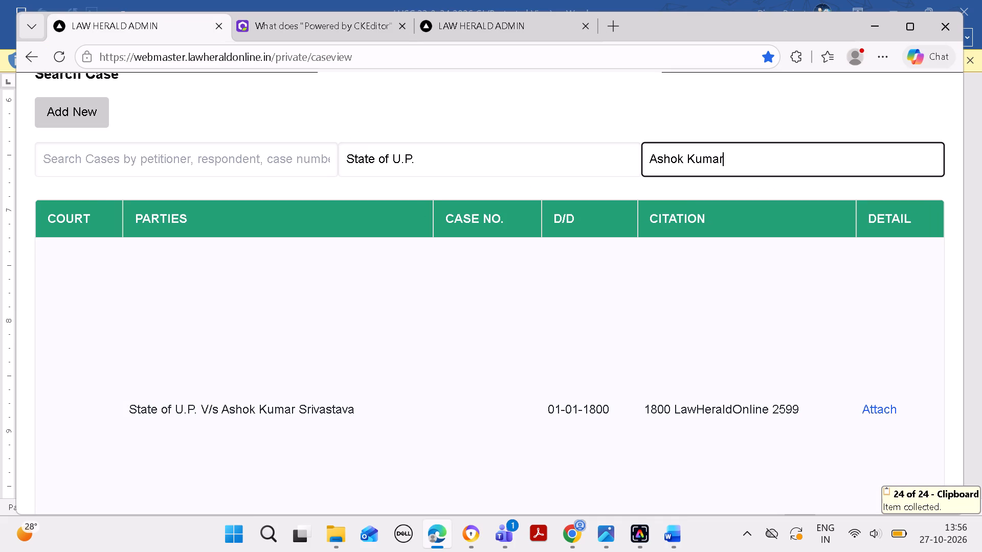
click(661, 533)
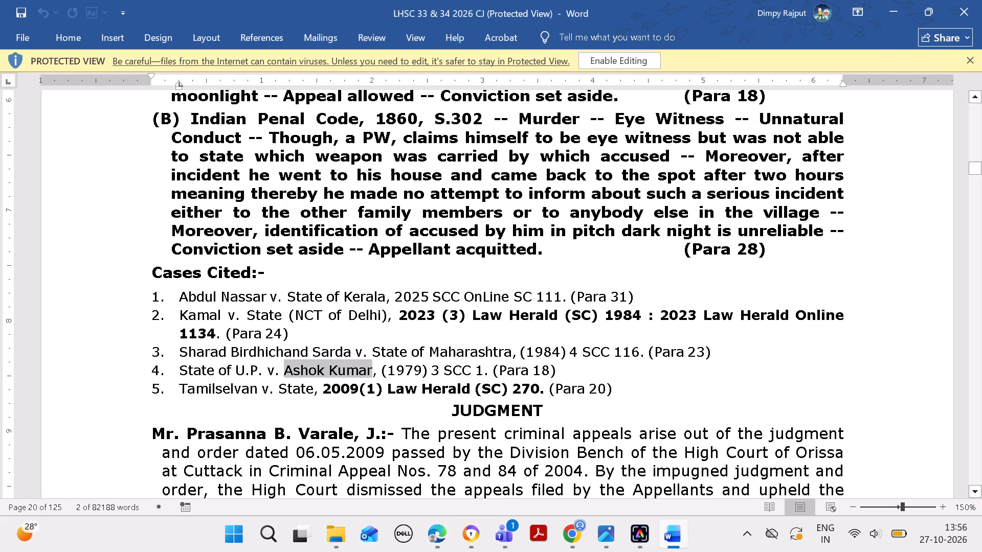
click(436, 526)
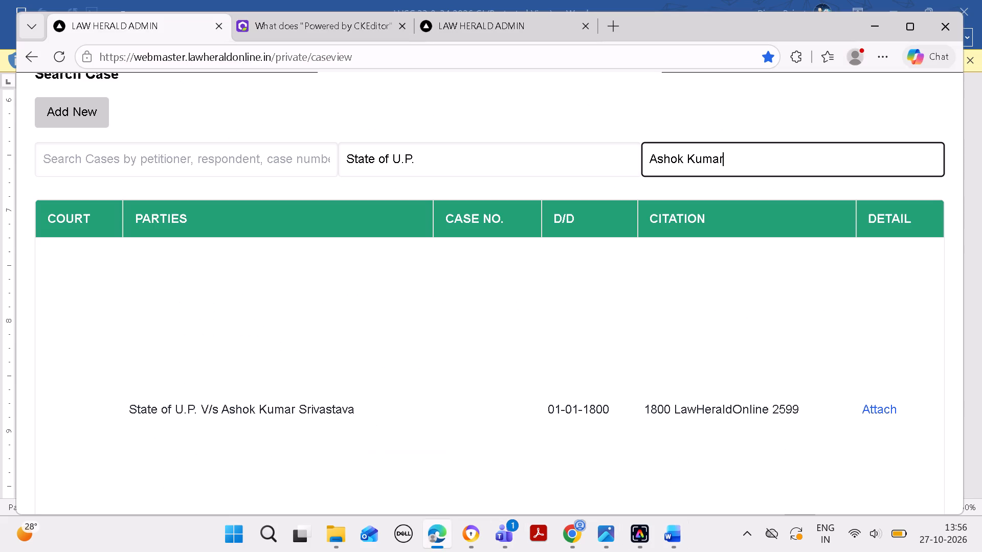
Start a new case for the fourth citation and fill in its respondent and the petitioner State of U.P., both copied from Word.
click(80, 125)
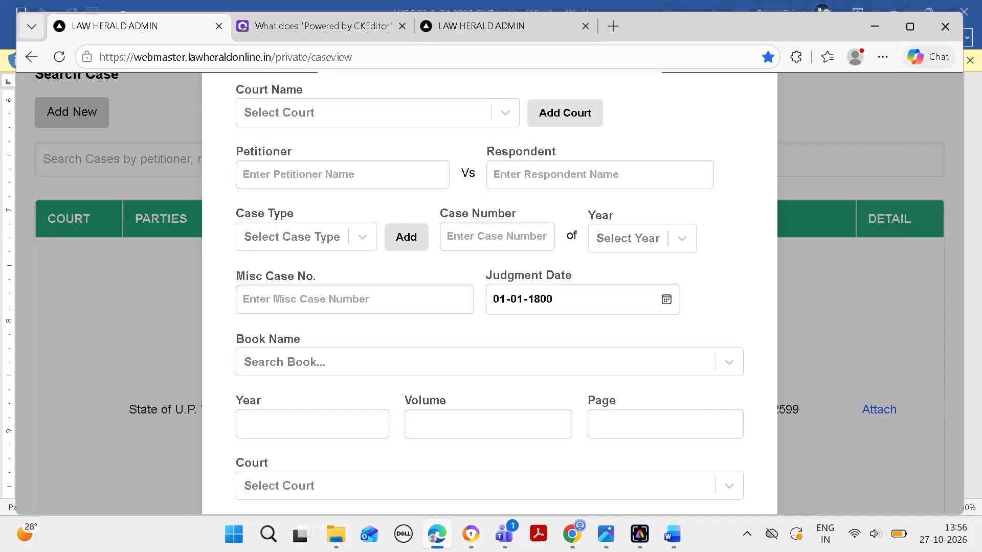
click(562, 179)
key(ctrl+v)
click(688, 538)
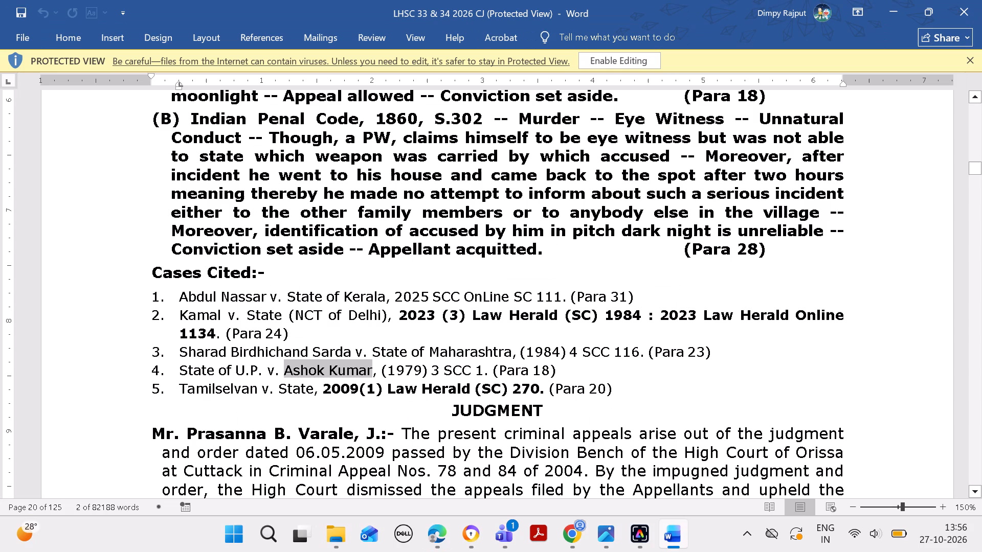
drag(180, 369, 267, 373)
key(ctrl+c)
click(425, 537)
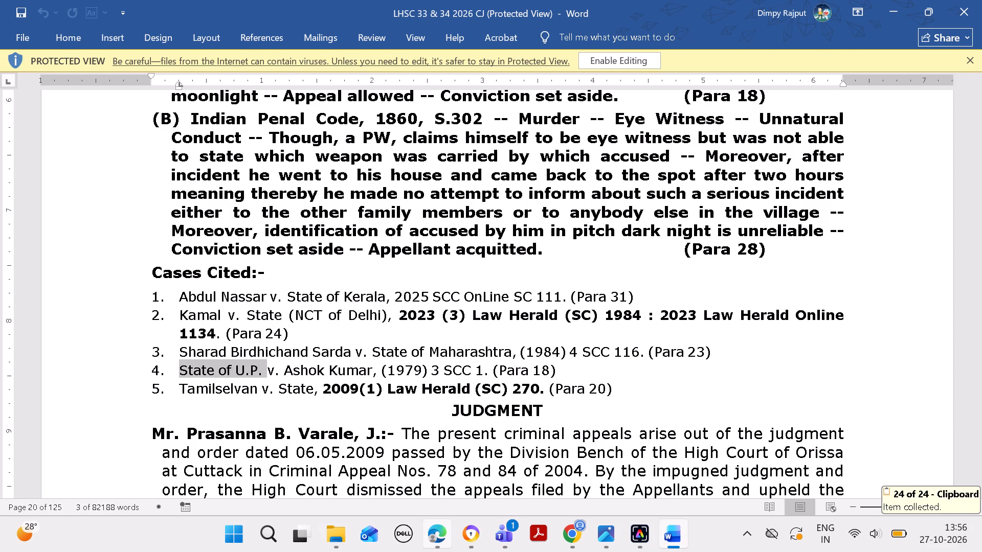
click(303, 168)
key(ctrl+v)
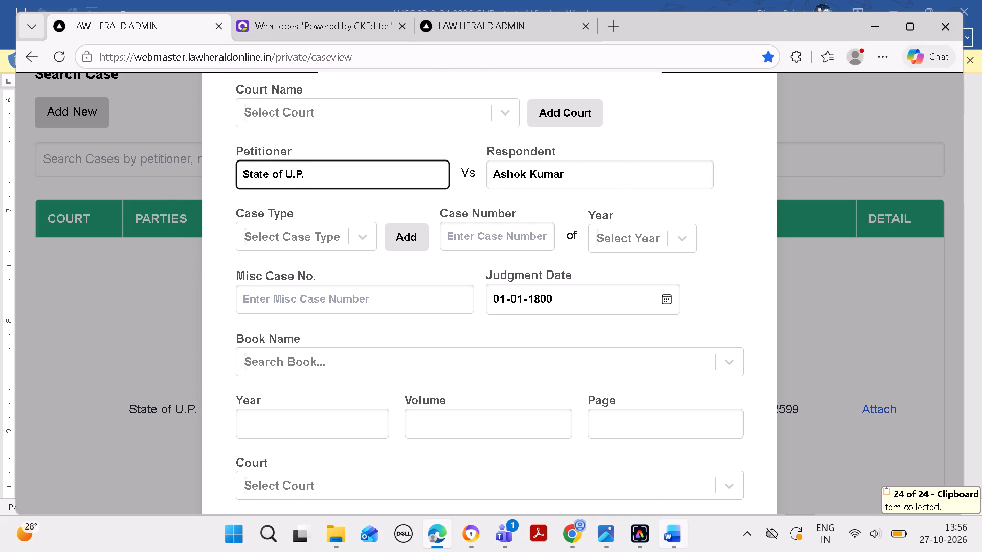
Set the new case's citation year to 1979 and volume to 3, copying both from the fourth citation in Word.
click(680, 524)
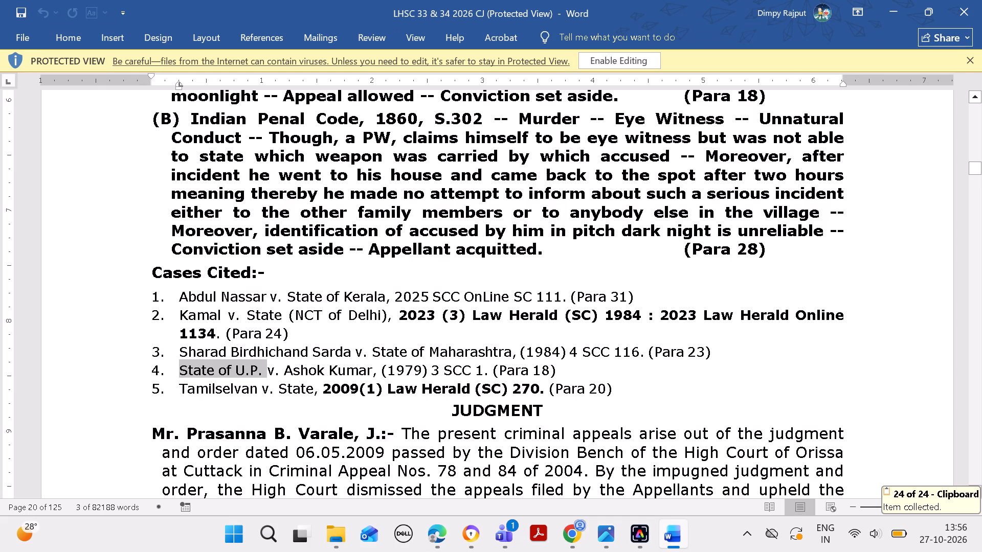
drag(388, 371, 420, 375)
key(ctrl+c)
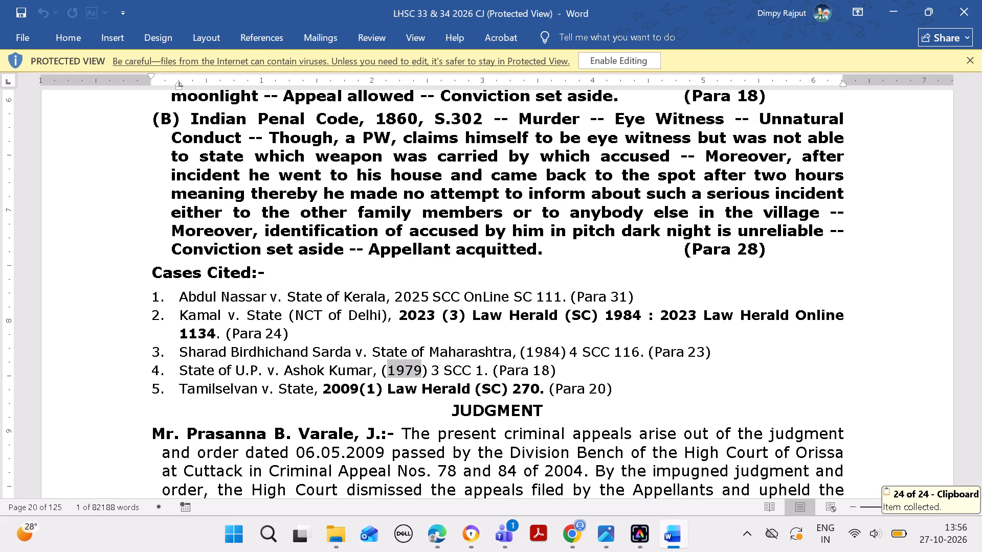
click(429, 530)
click(345, 428)
key(ctrl+v)
click(666, 541)
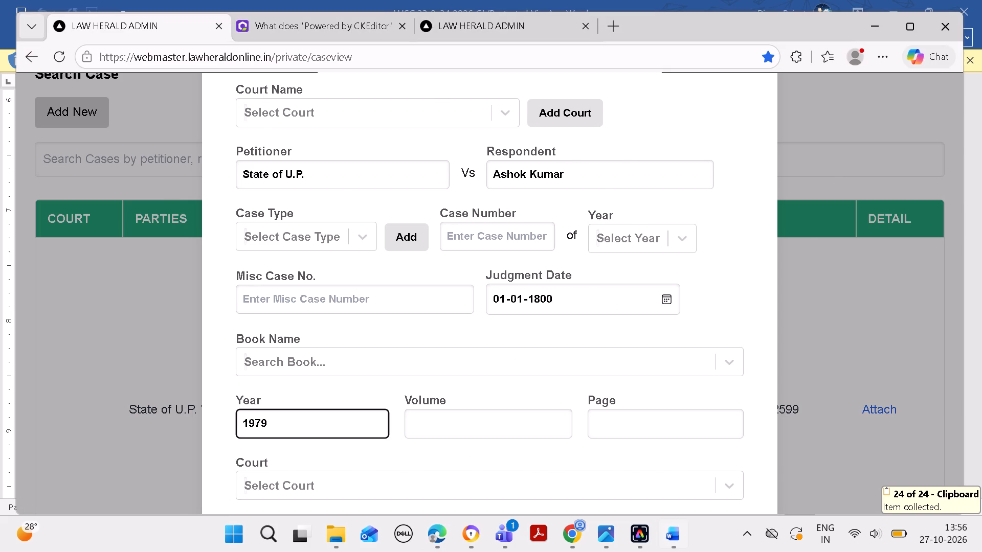
drag(431, 376, 439, 376)
key(ctrl+c)
click(438, 537)
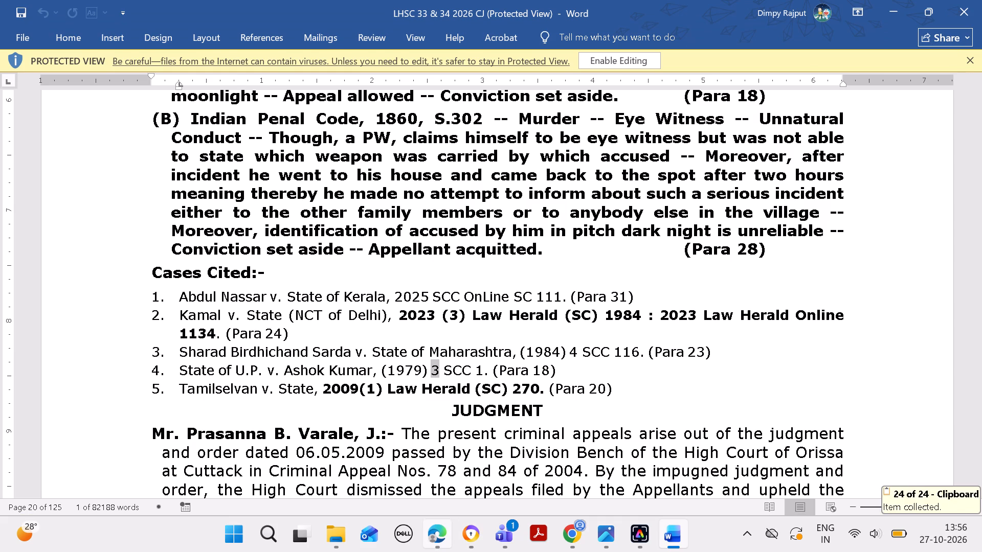
click(428, 430)
key(ctrl+v)
Set the new case's citation page to 1, as given in the fourth citation in Word.
click(679, 534)
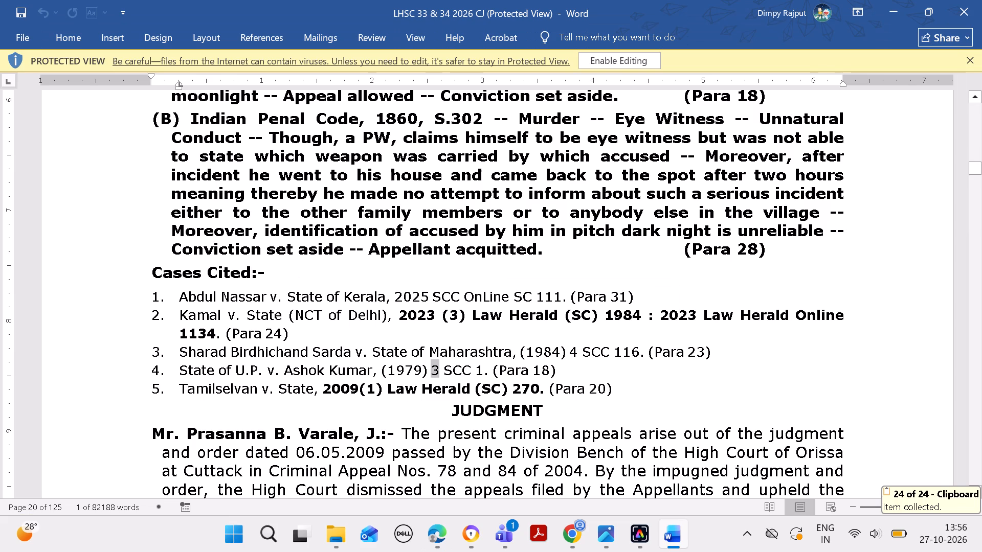
drag(474, 373, 482, 374)
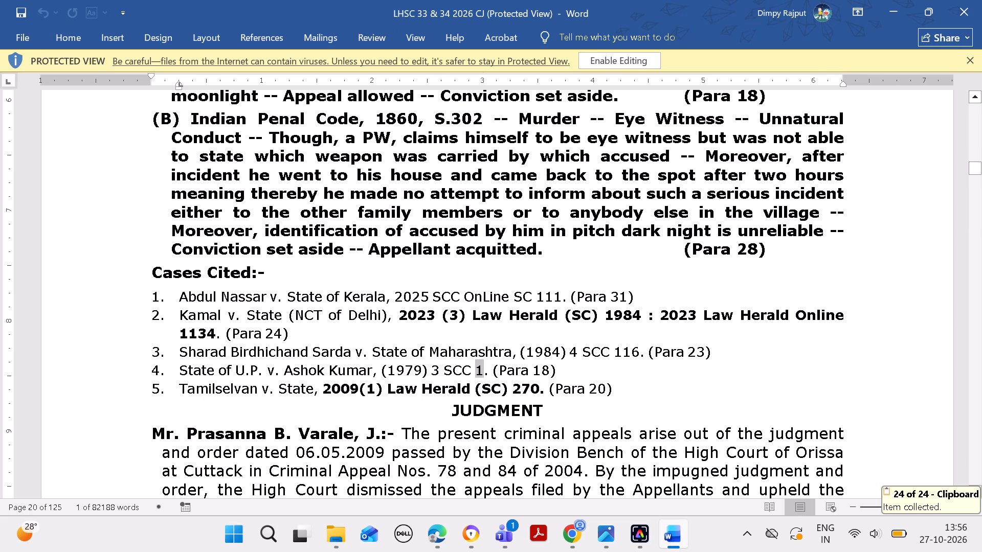
key(ctrl+v)
click(434, 531)
click(602, 436)
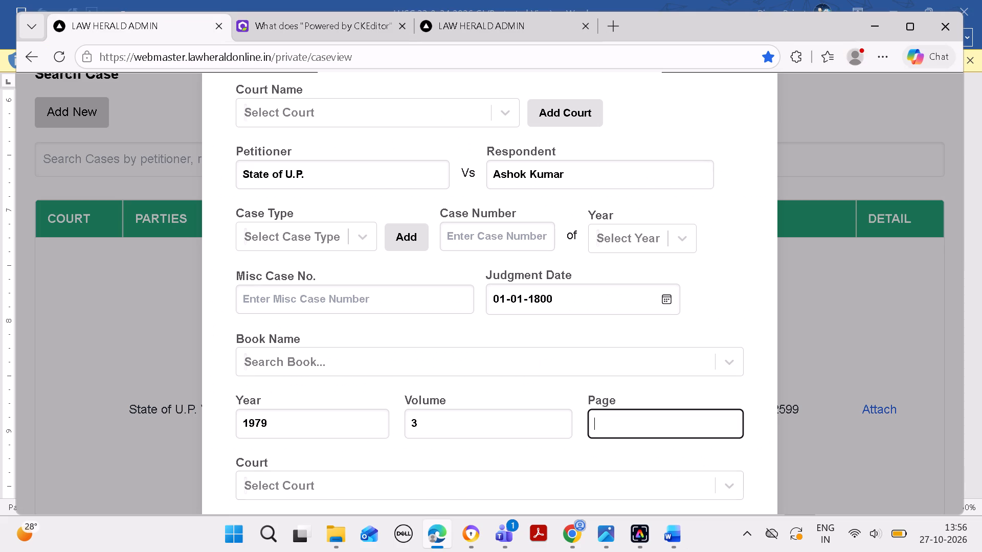
key(ctrl+v)
key(BackSpace)
key(1)
Copy the reporter abbreviation SCC from the fourth citation in Word and set the new case's book name to SCC.
click(666, 539)
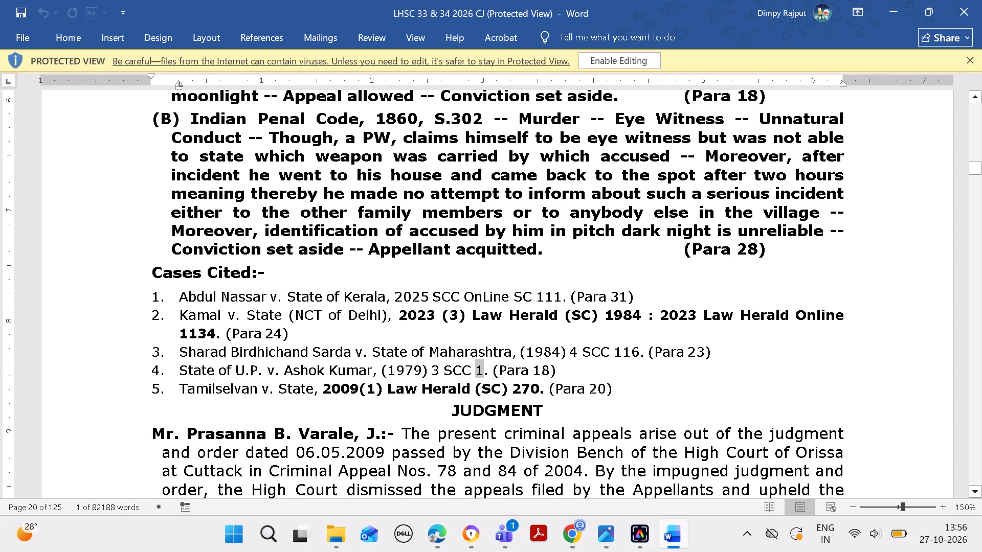
drag(444, 362, 454, 366)
drag(454, 366, 472, 369)
key(ctrl+c)
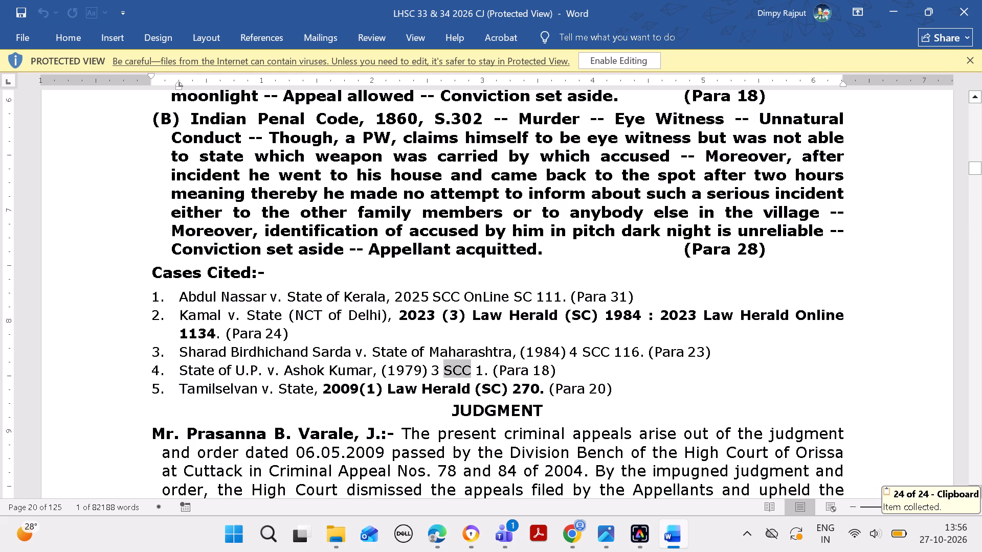
click(436, 538)
click(481, 357)
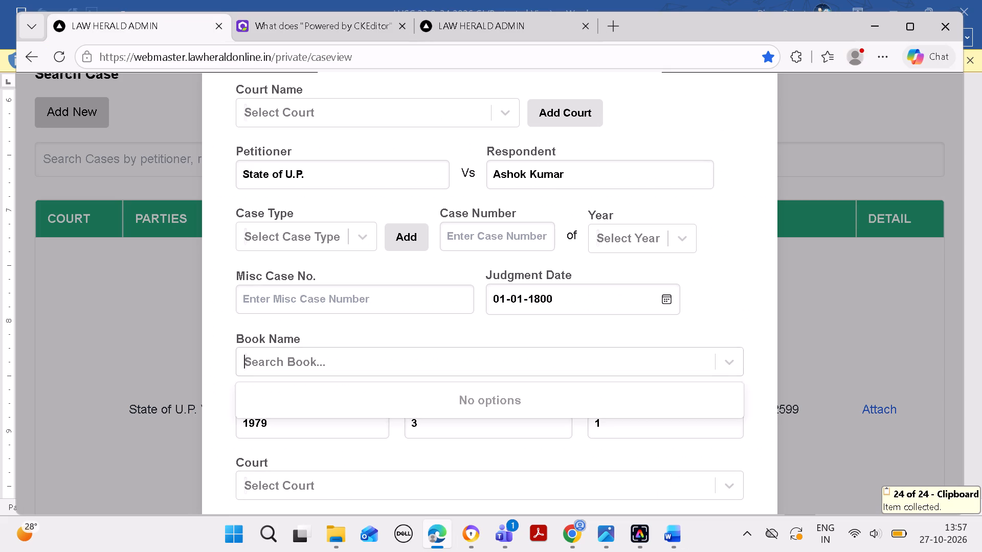
key(ctrl+v)
key(Down)
key(Down)
key(Down)
key(Down)
key(Down)
key(Down)
key(Down)
key(Down)
key(Down)
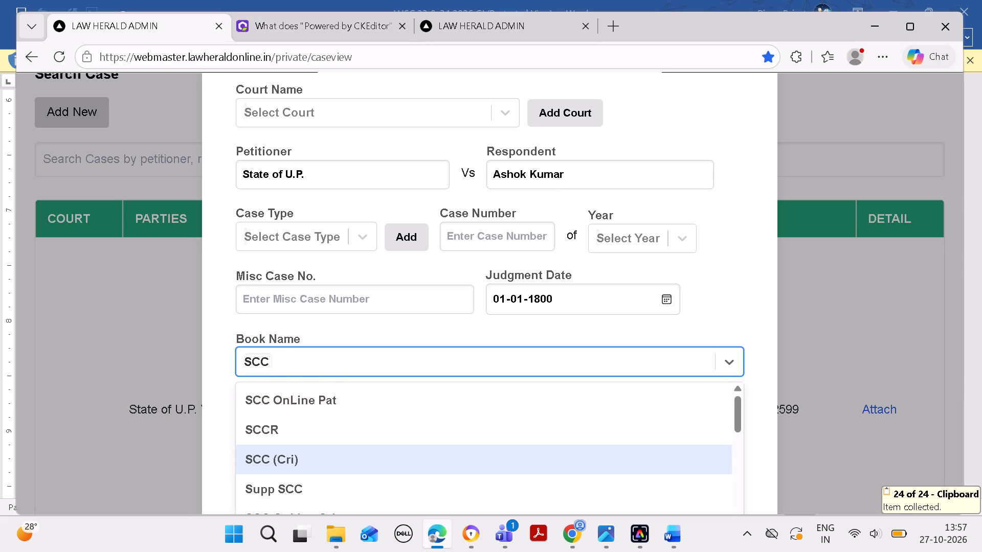
key(Down)
key(Down)
key(Down)
key(Down)
key(Down)
key(Down)
key(Down)
key(Down)
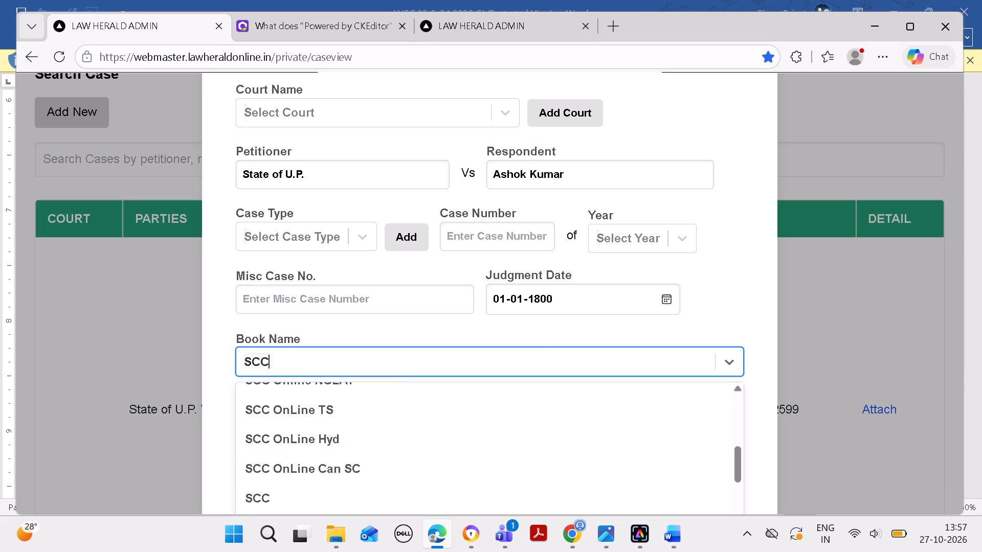
key(Down)
key(Down)
click(453, 432)
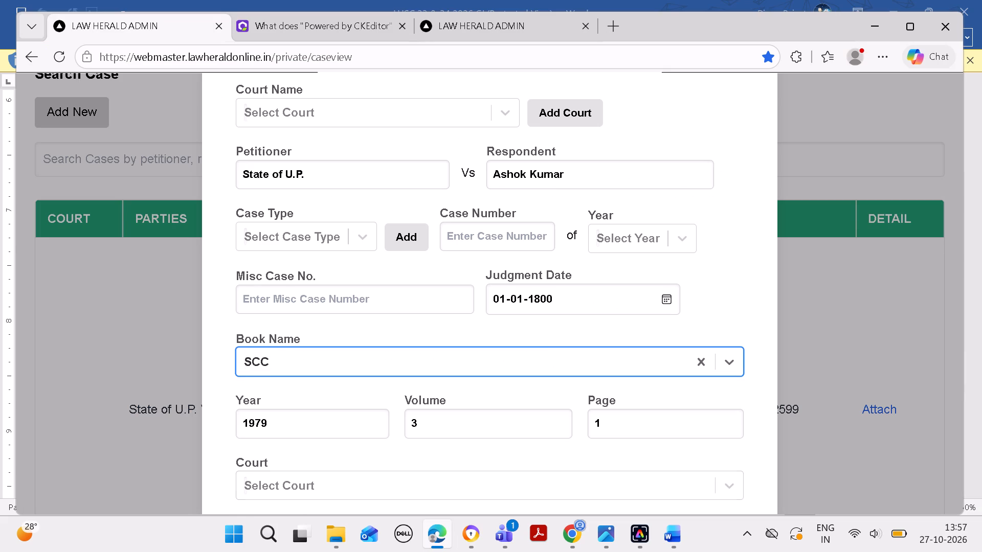
Set the court of the new case's citation to the empty ( ) option.
click(471, 485)
click(471, 511)
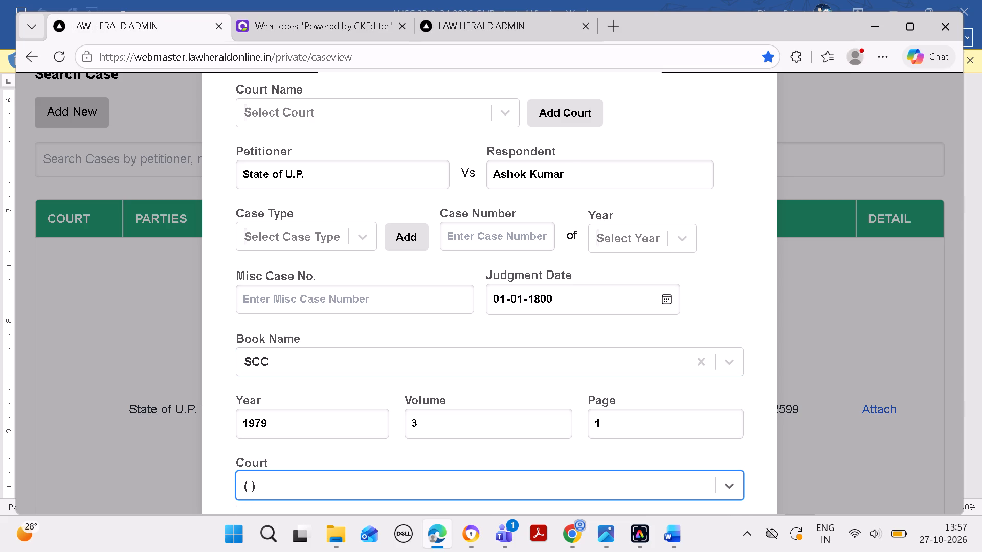
Set the new case's court name to IN THE SUPREME COURT OF INDIA (SC).
click(403, 100)
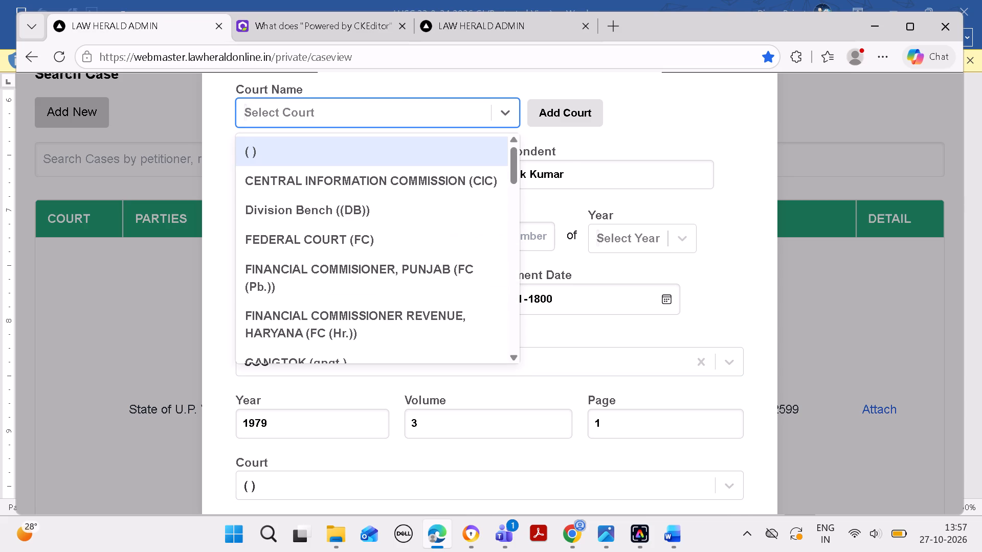
text(IN THJE)
key(space)
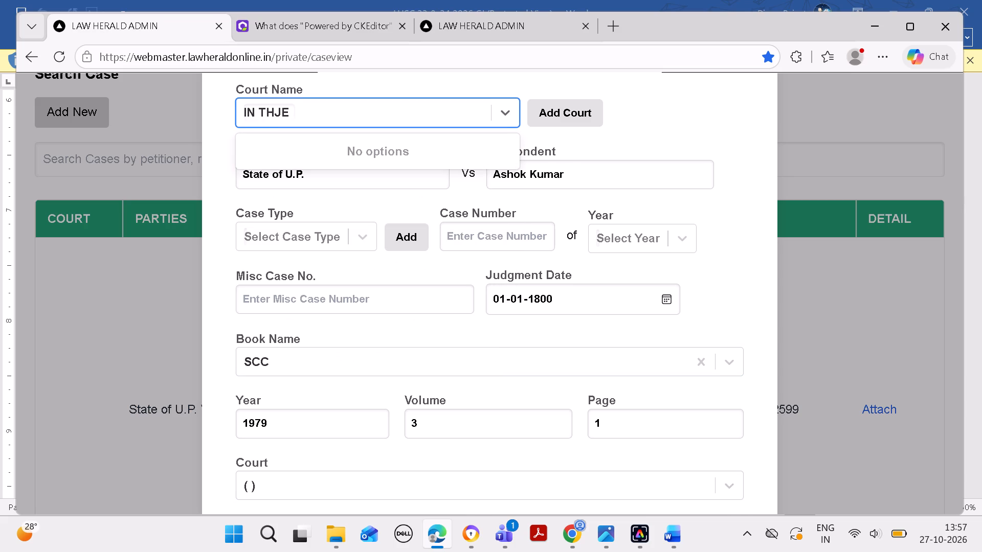
key(BackSpace)
key(BackSpace)
key(BackSpace)
text(HE ]]])
key(BackSpace)
key(BackSpace)
key(BackSpace)
key(BackSpace)
key(BackSpace)
text(E)
key(space)
key(BackSpace)
key(BackSpace)
key(BackSpace)
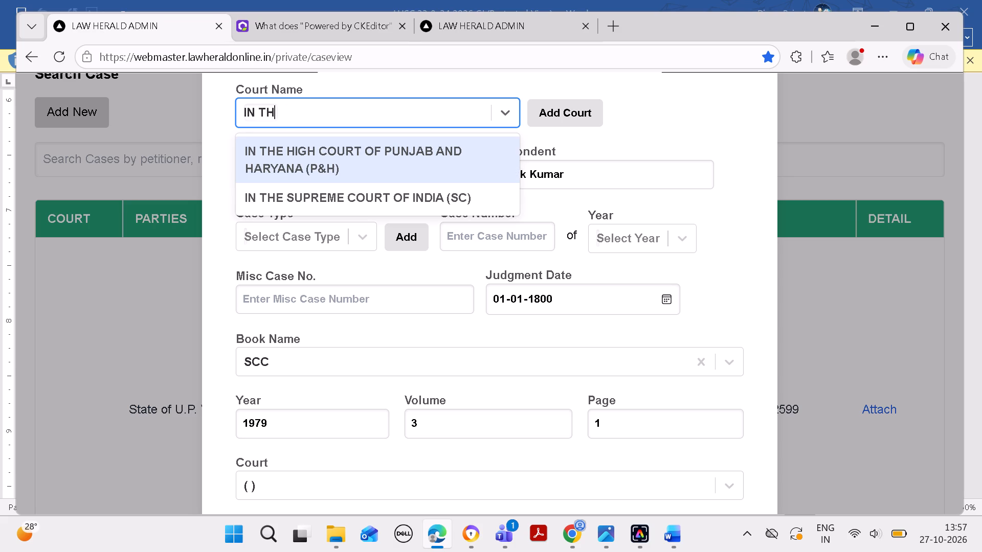
text(E)
key(space)
click(450, 194)
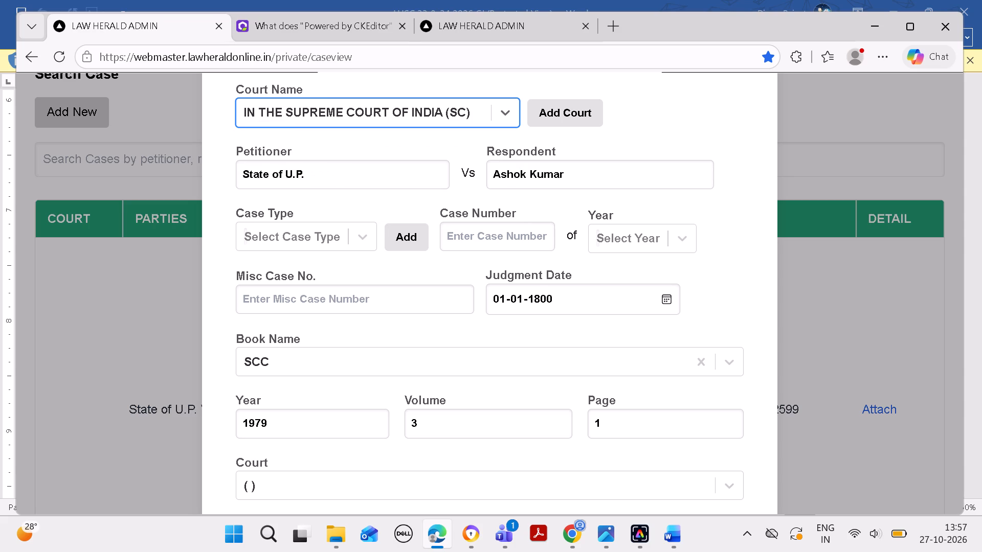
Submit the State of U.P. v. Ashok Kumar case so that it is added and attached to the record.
key(Return)
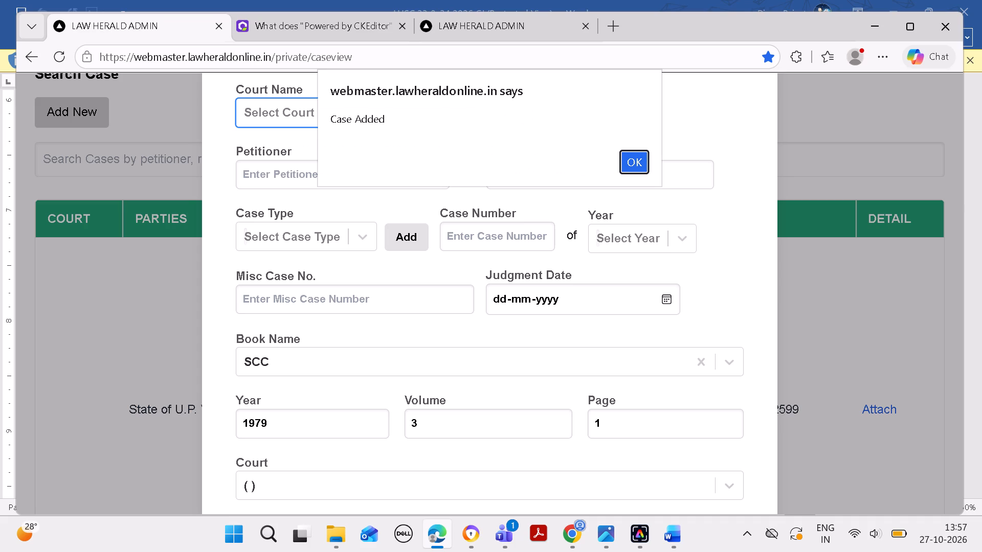
click(632, 167)
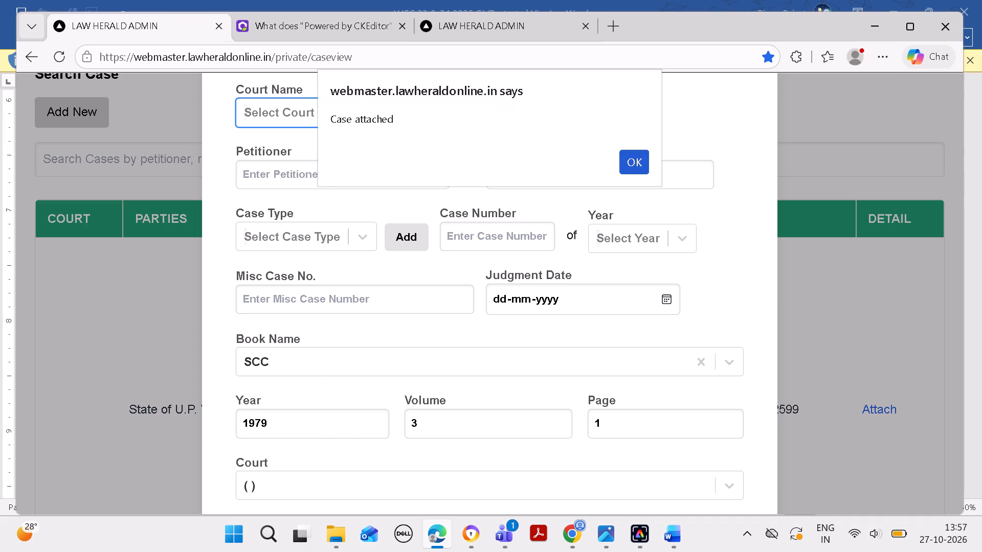
click(637, 160)
scroll(632, 255, down, 5)
Copy the petitioner Tamilselvan from the fifth citation in Word and search the cases by that petitioner in the admin site.
click(669, 527)
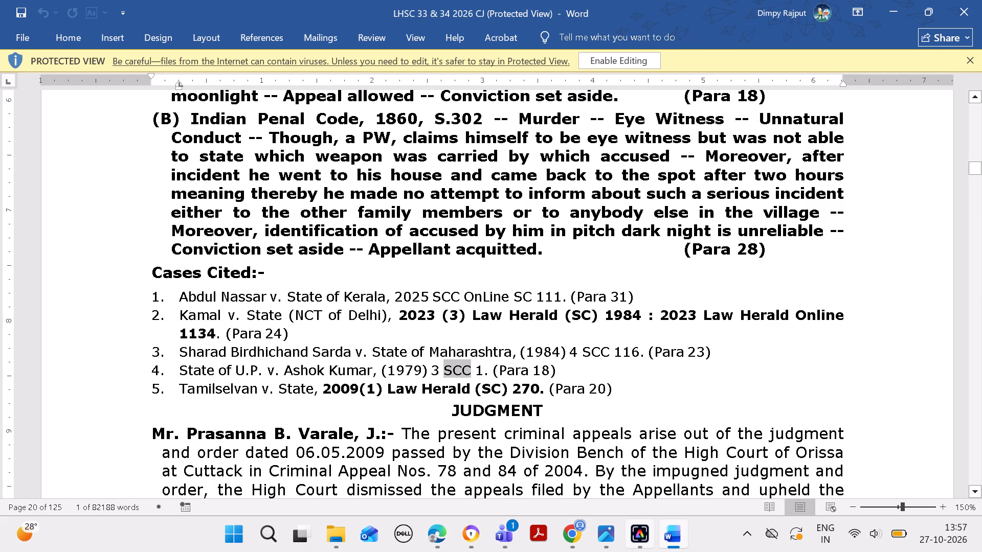
drag(182, 389, 256, 388)
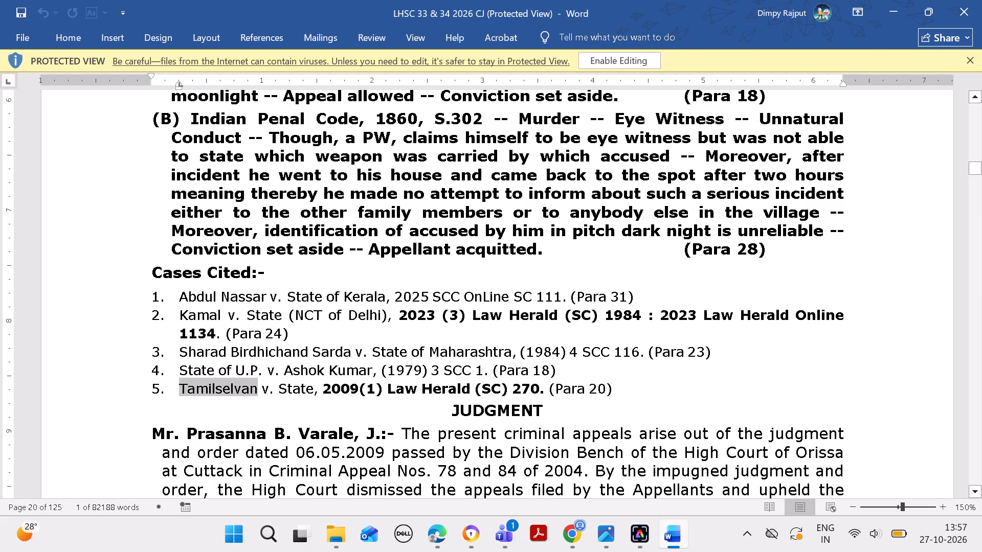
drag(256, 388, 260, 392)
key(ctrl+c)
click(417, 535)
click(437, 535)
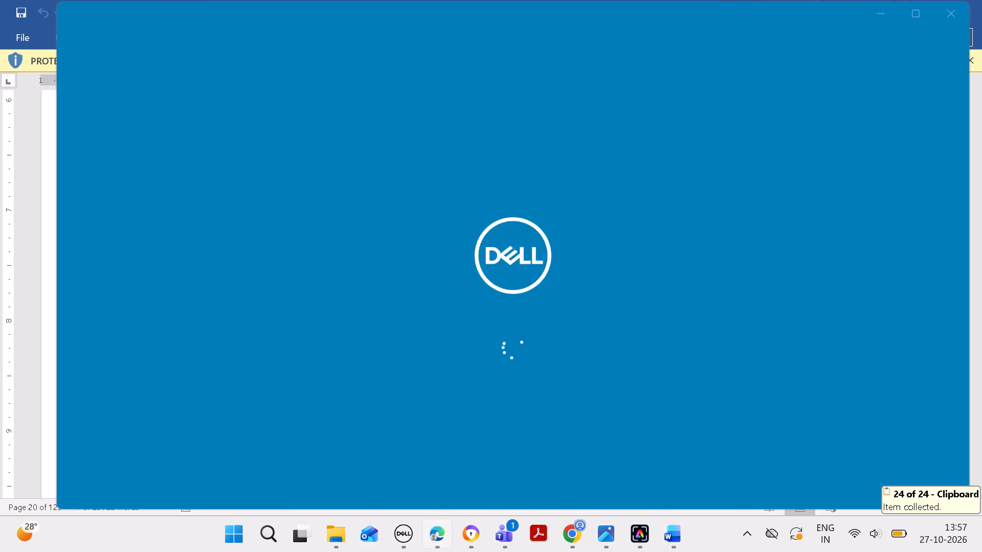
click(281, 267)
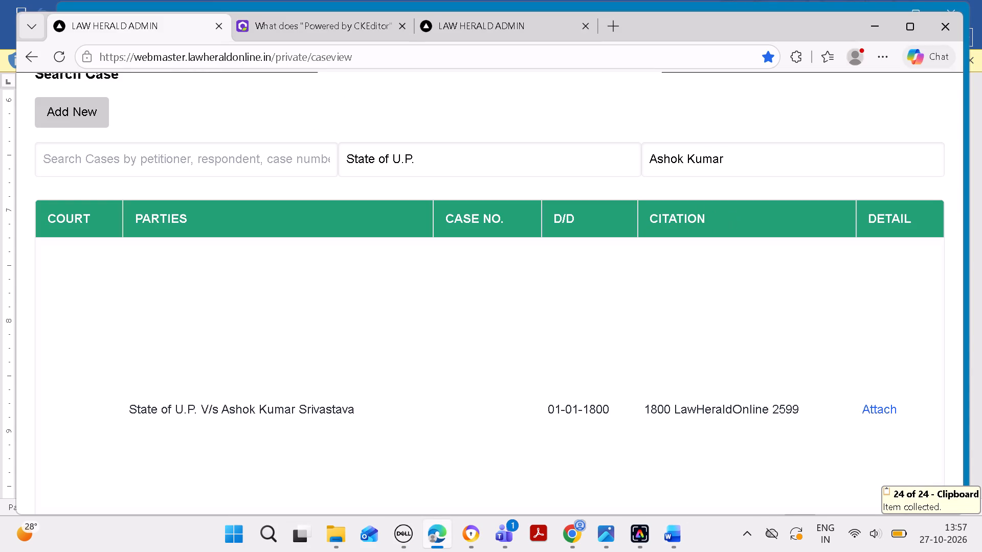
drag(473, 162, 340, 166)
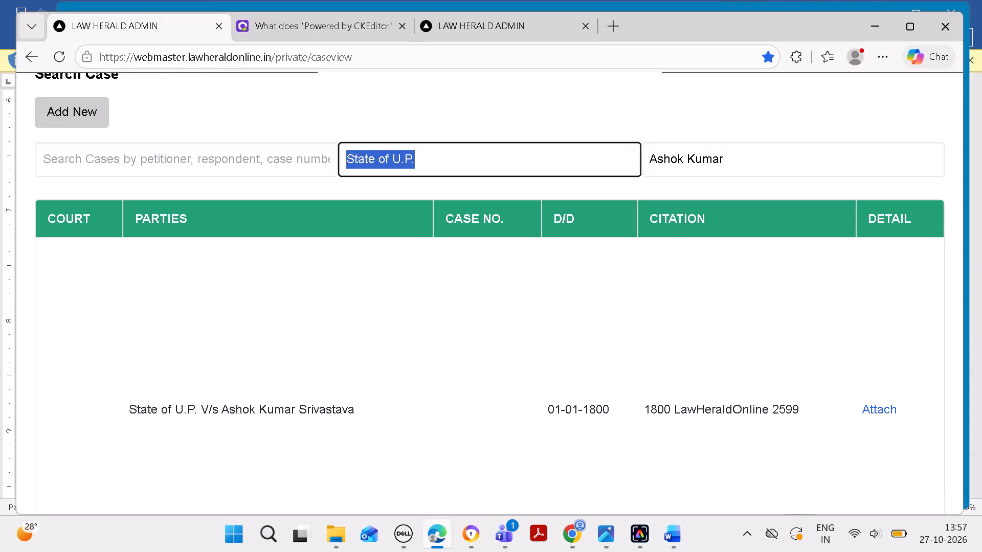
drag(340, 166, 334, 166)
key(BackSpace)
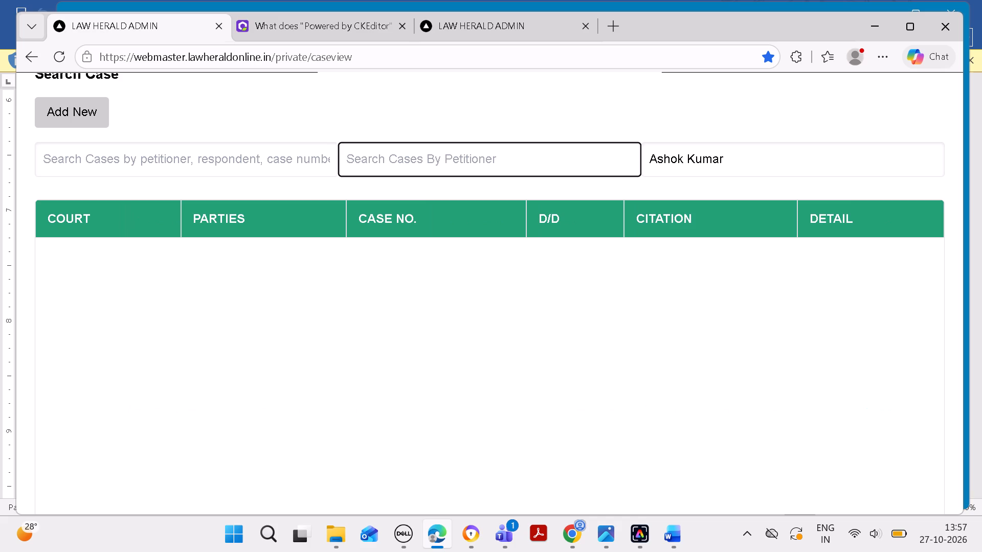
key(ctrl+v)
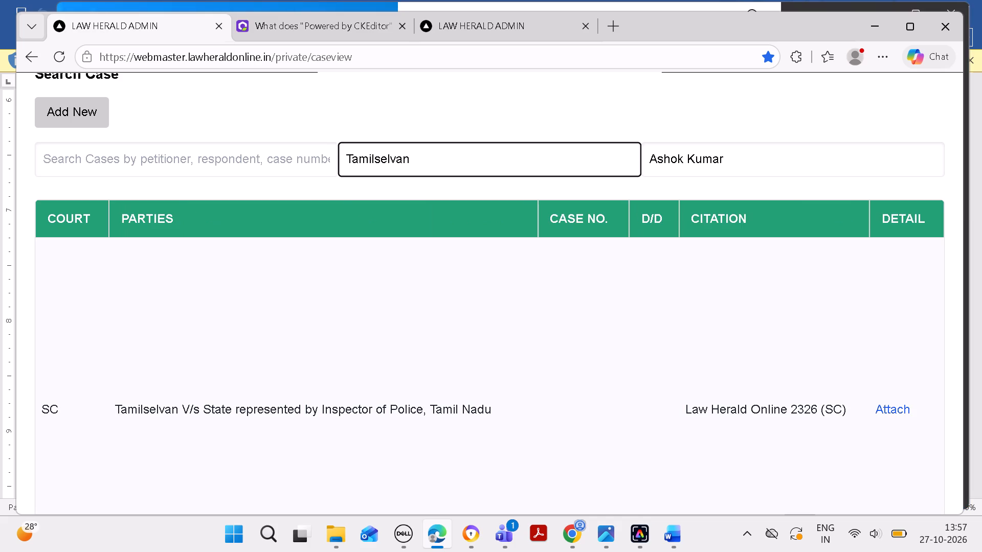
Copy the respondent State from the fifth citation in Word and replace the respondent search term with it.
click(669, 539)
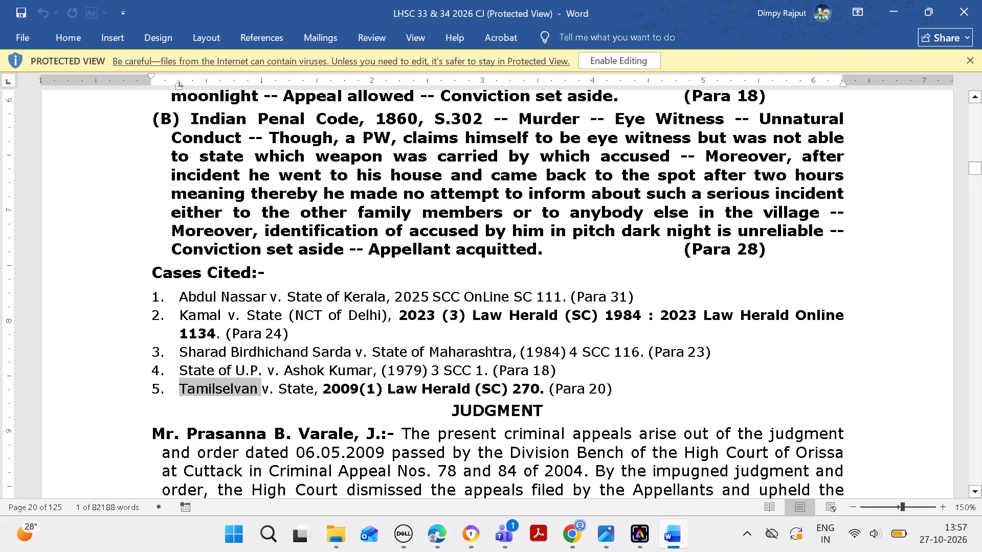
click(433, 535)
drag(738, 161, 618, 176)
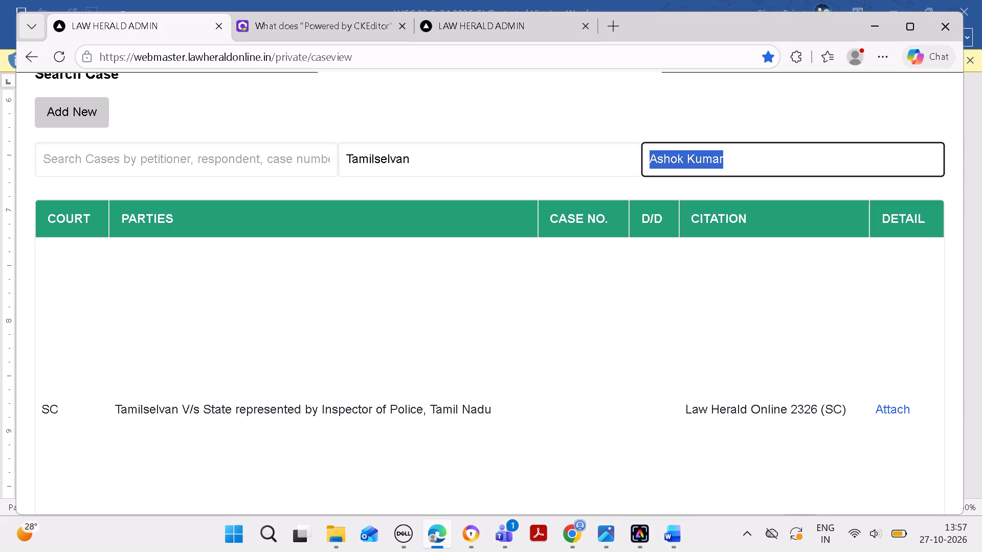
key(BackSpace)
click(671, 540)
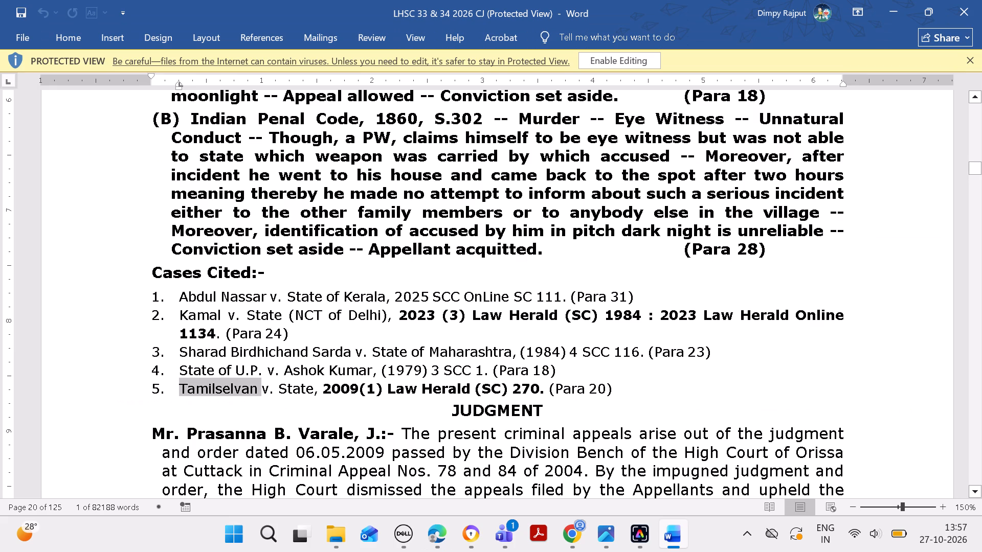
drag(280, 392, 313, 392)
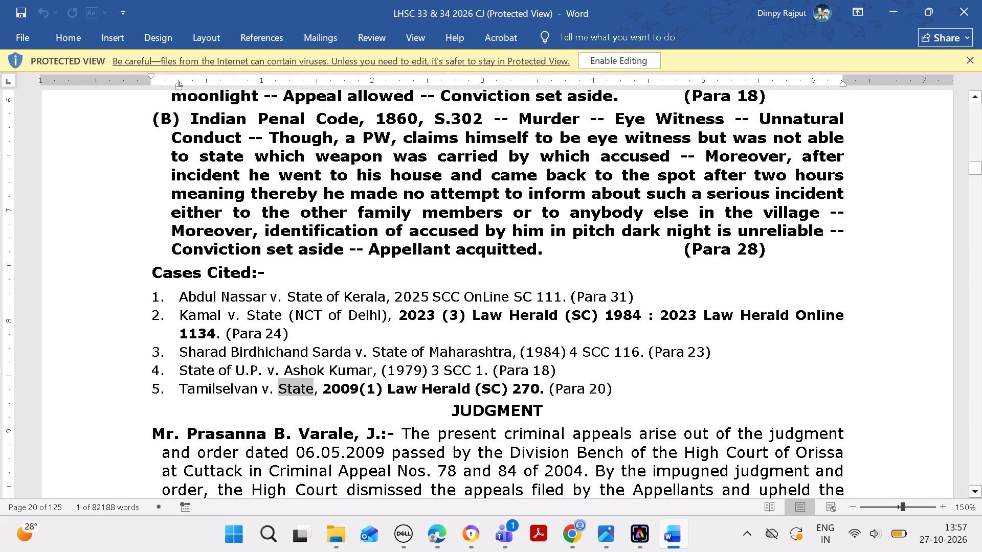
key(ctrl+c)
click(428, 541)
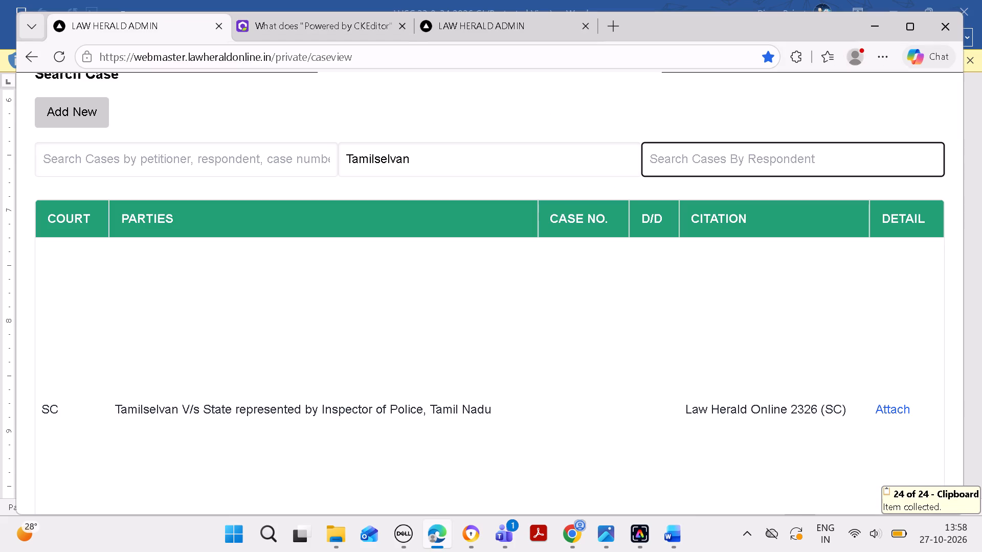
key(ctrl+v)
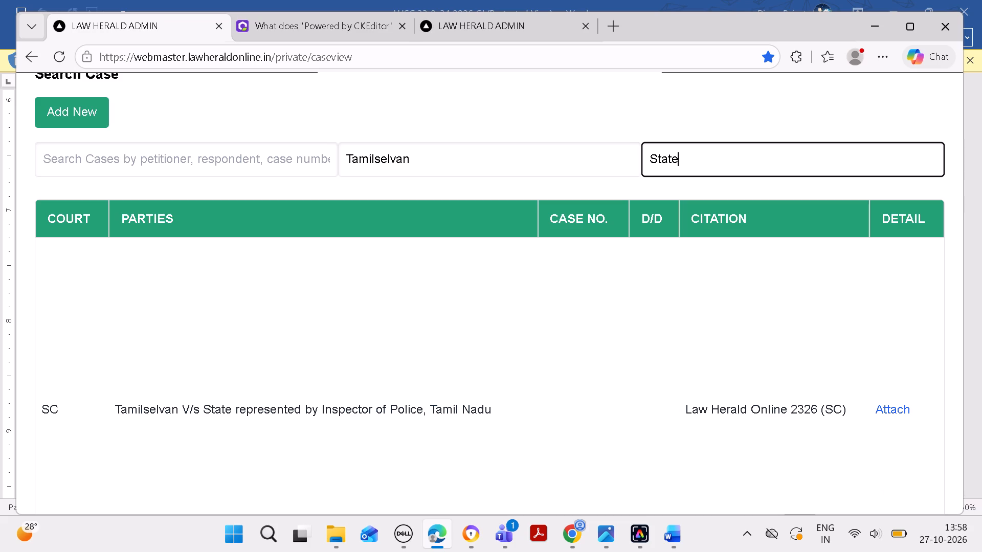
Start a new case entry and set its respondent to State.
click(72, 116)
ctrl+click(569, 174)
key(ctrl+b)
key(ctrl+v)
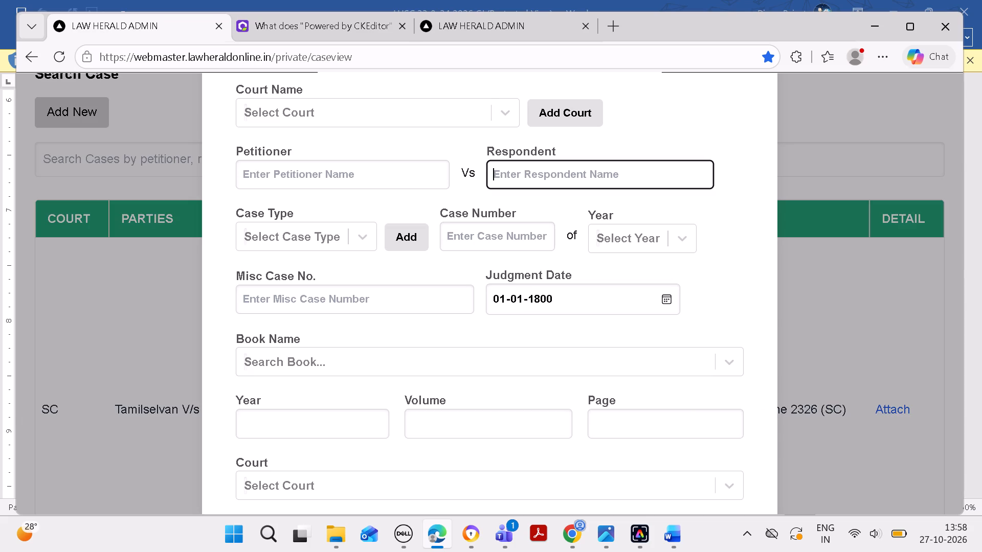
Copy Tamilselvan from the fifth citation in Word and enter it as the new case's petitioner.
click(680, 540)
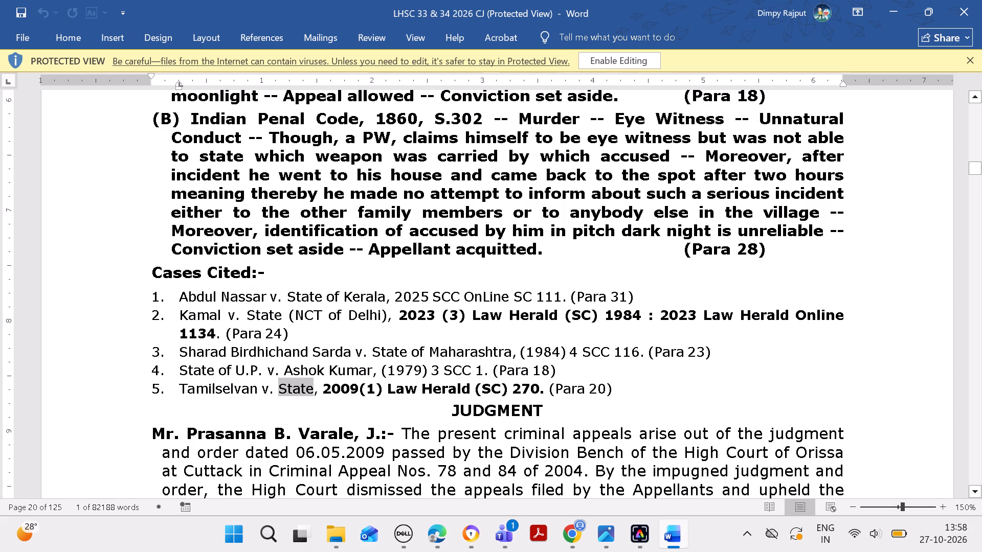
drag(180, 388, 253, 389)
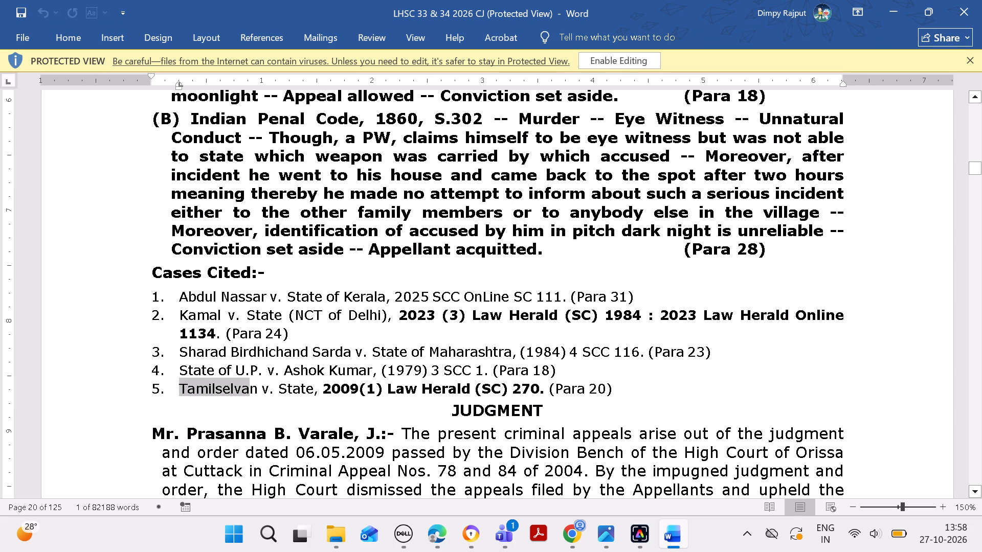
drag(253, 389, 259, 389)
key(ctrl+c)
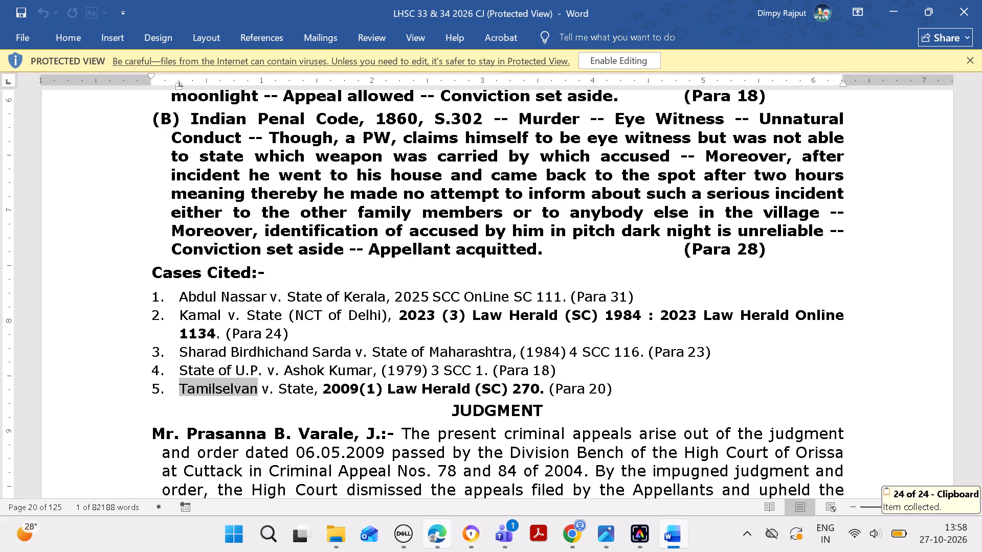
click(440, 543)
click(333, 177)
key(ctrl+v)
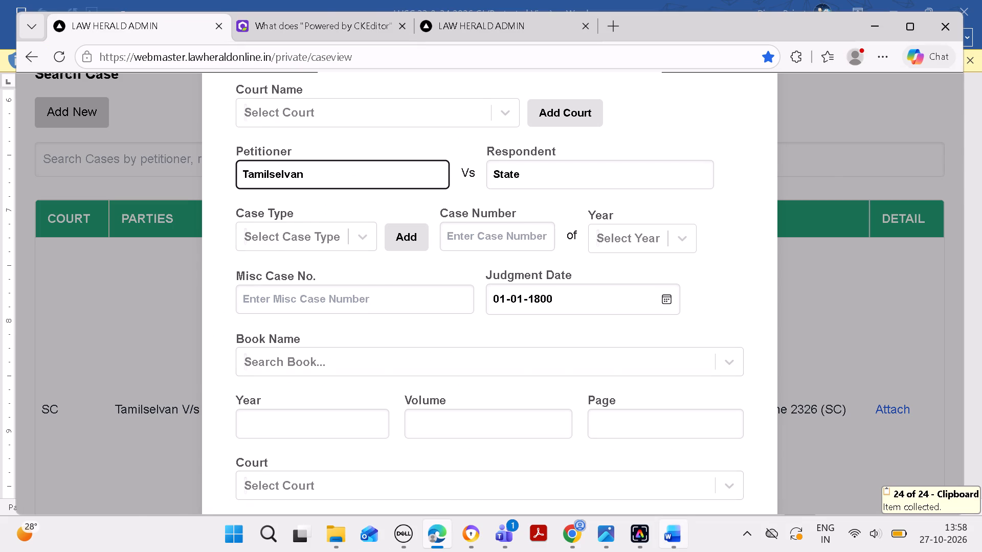
Set the new case's citation year to 2009 and volume to 1, following the fifth citation in Word.
click(684, 536)
drag(321, 386, 323, 386)
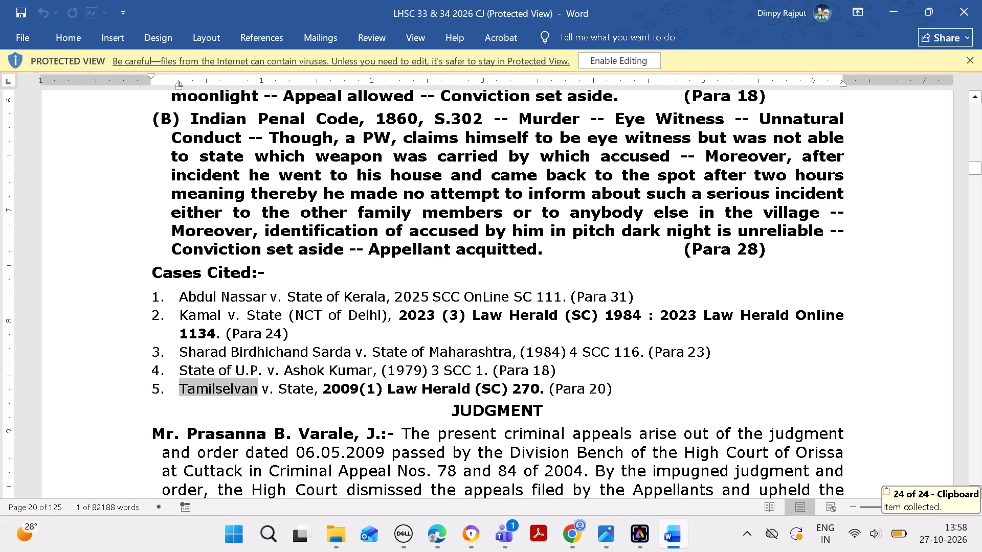
drag(323, 386, 359, 394)
key(ctrl+c)
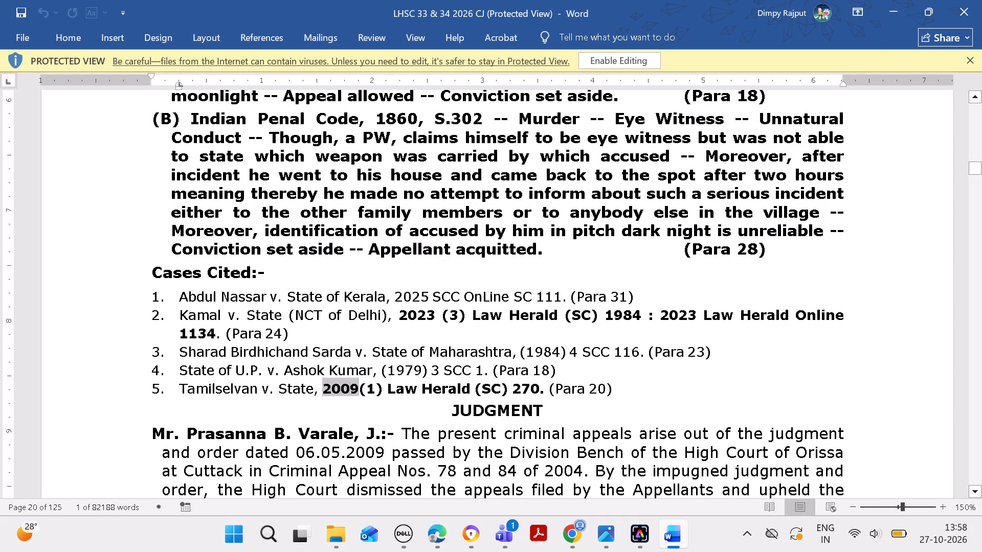
click(442, 540)
click(346, 430)
key(ctrl+v)
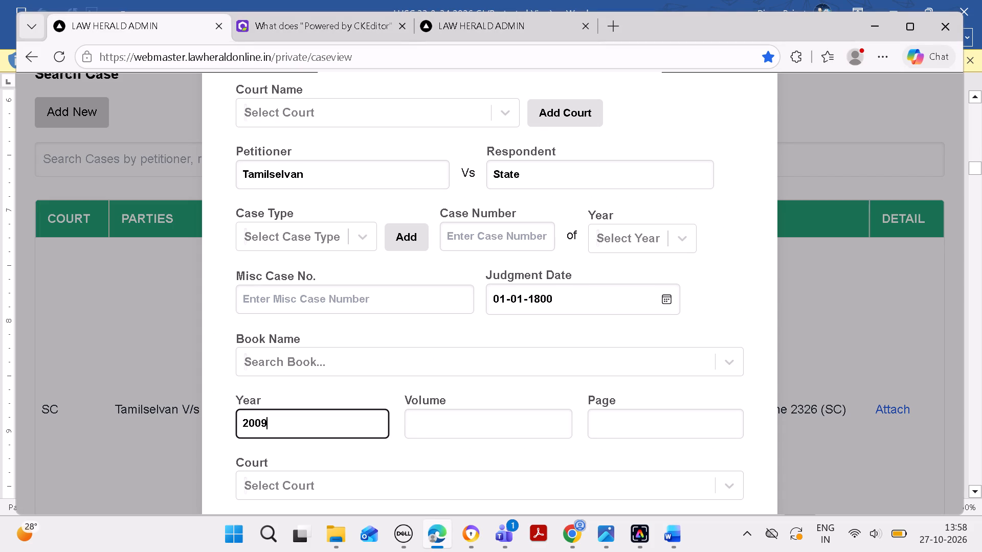
click(458, 436)
key(1)
Copy the page number 270 from the fifth citation in Word into the new case's citation page.
click(659, 535)
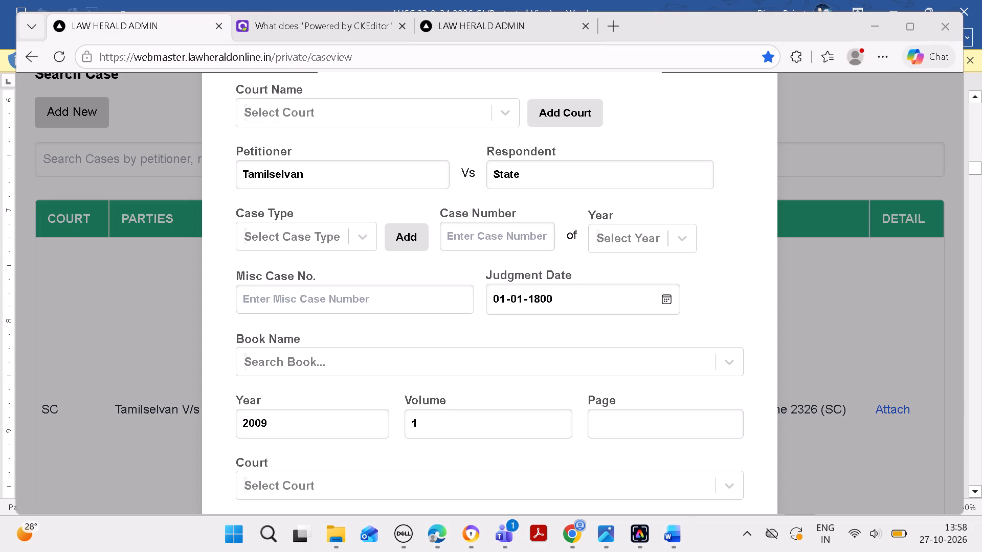
click(672, 542)
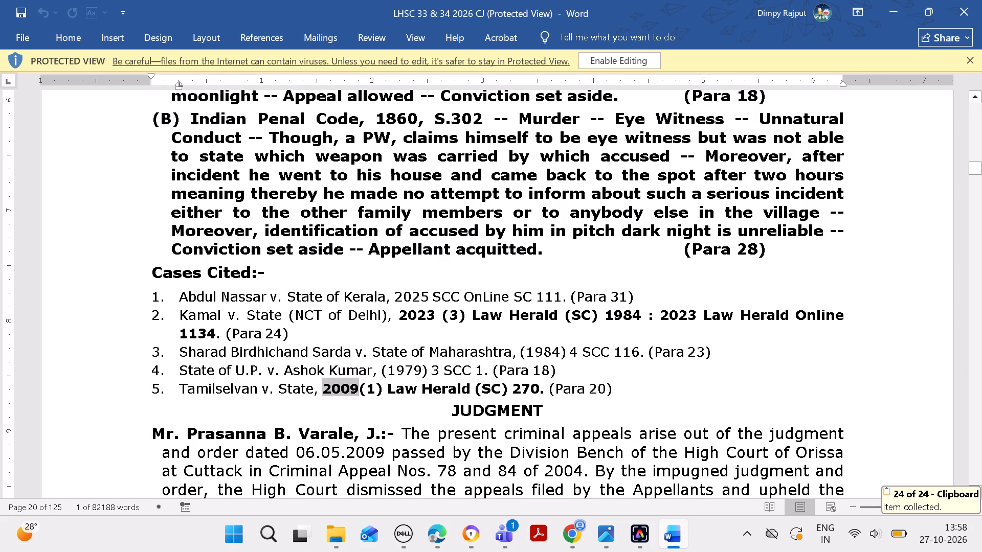
drag(515, 390, 538, 391)
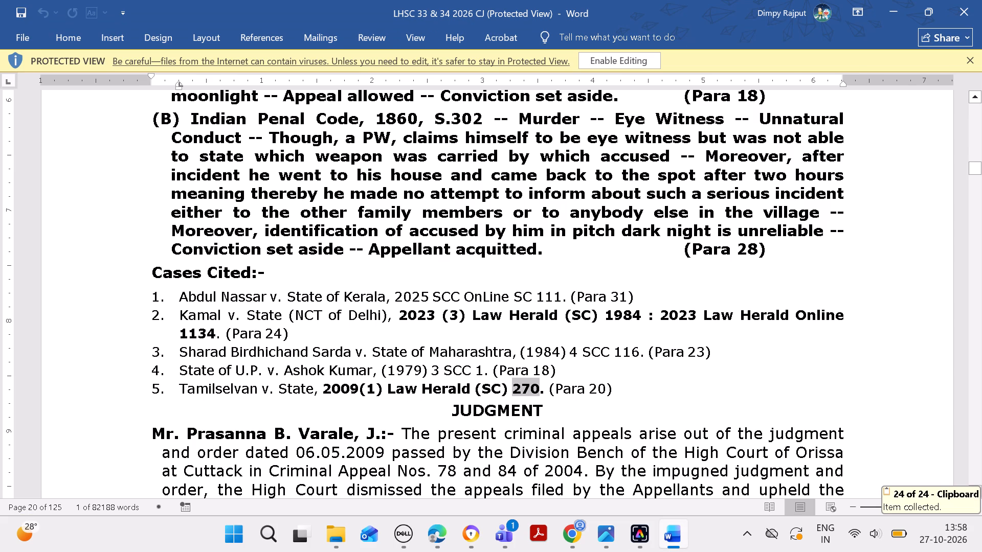
key(ctrl+c)
click(430, 537)
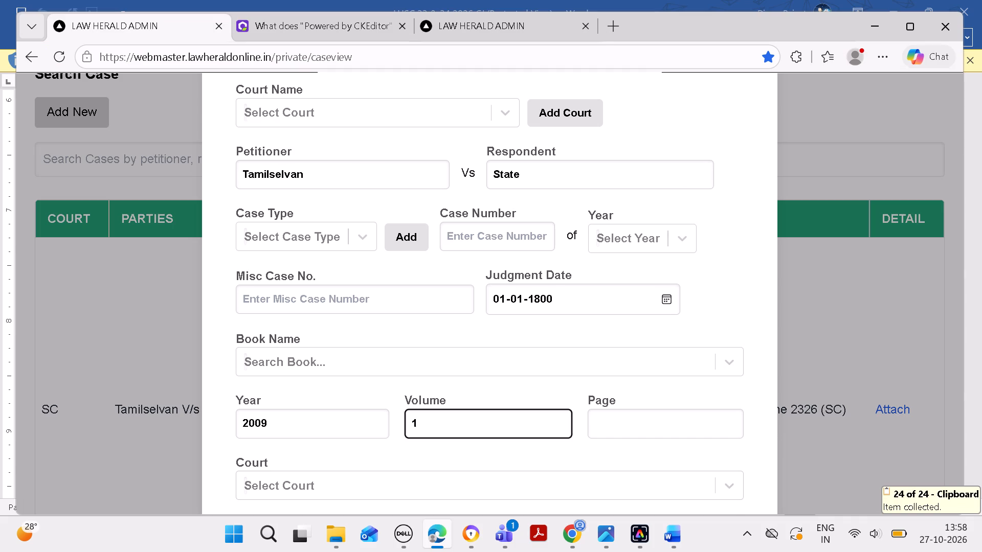
click(632, 429)
key(ctrl+v)
Set the court of the new case's citation to the empty ( ) option.
click(583, 478)
click(566, 510)
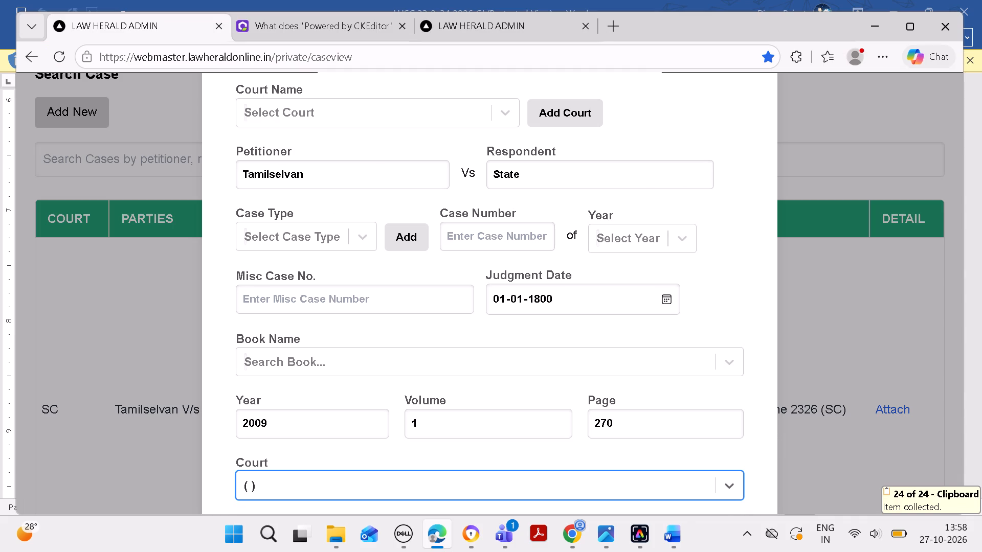
Copy Law Herald (SC) from the fifth citation in Word and set it as the new case's book name.
click(683, 531)
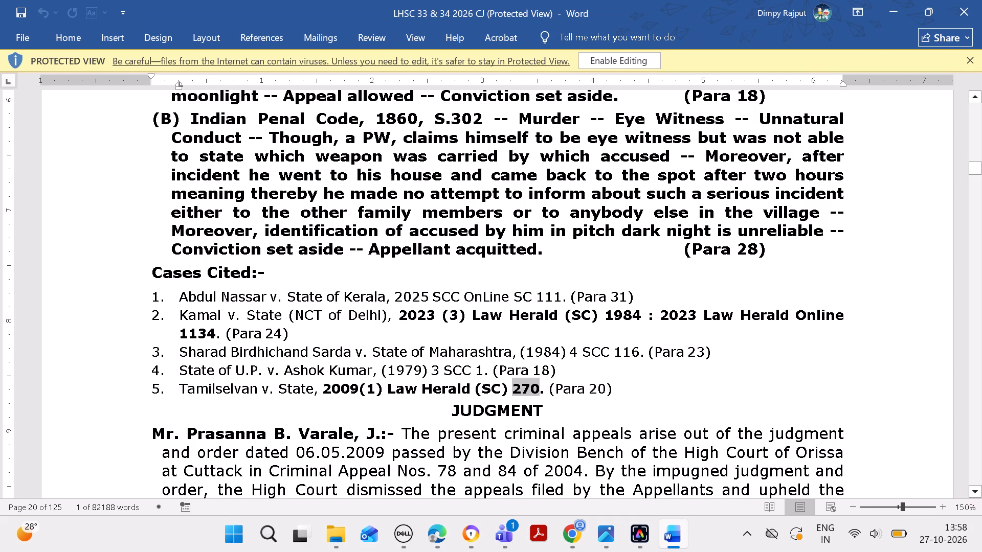
drag(389, 387, 507, 383)
key(ctrl+c)
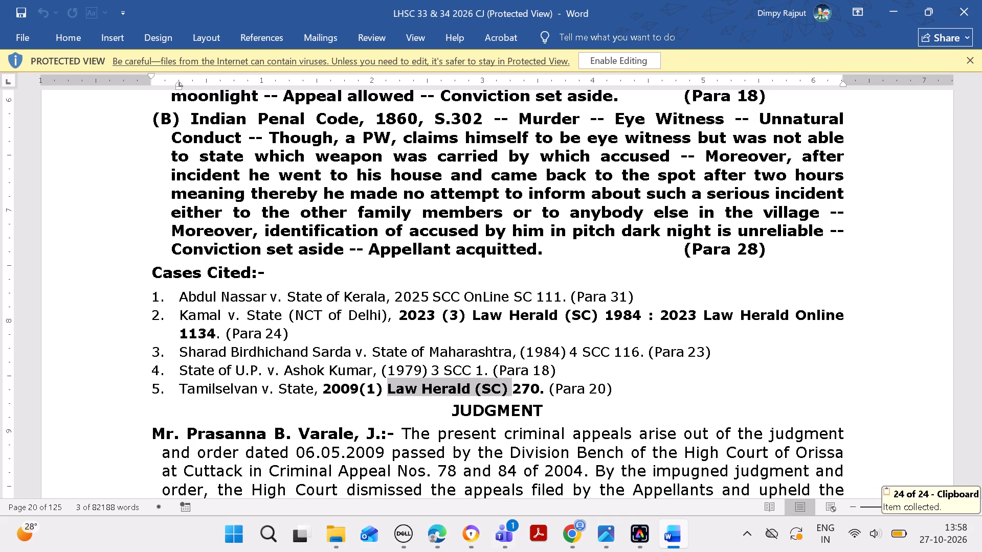
click(437, 537)
click(492, 361)
key(ctrl+v)
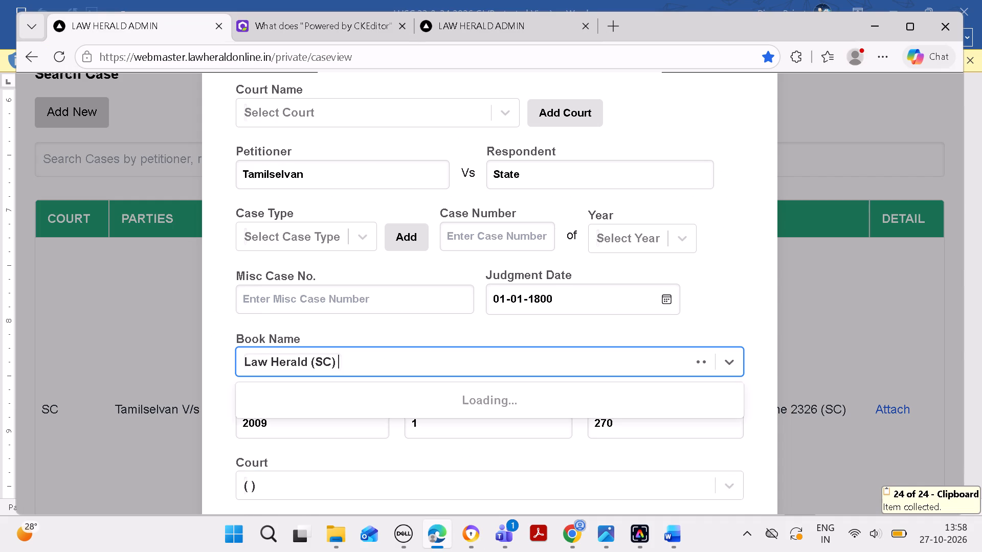
click(436, 402)
Set the new case's court name to IN THE SUPREME COURT OF INDIA (SC) and save it as an attached cited case.
click(433, 107)
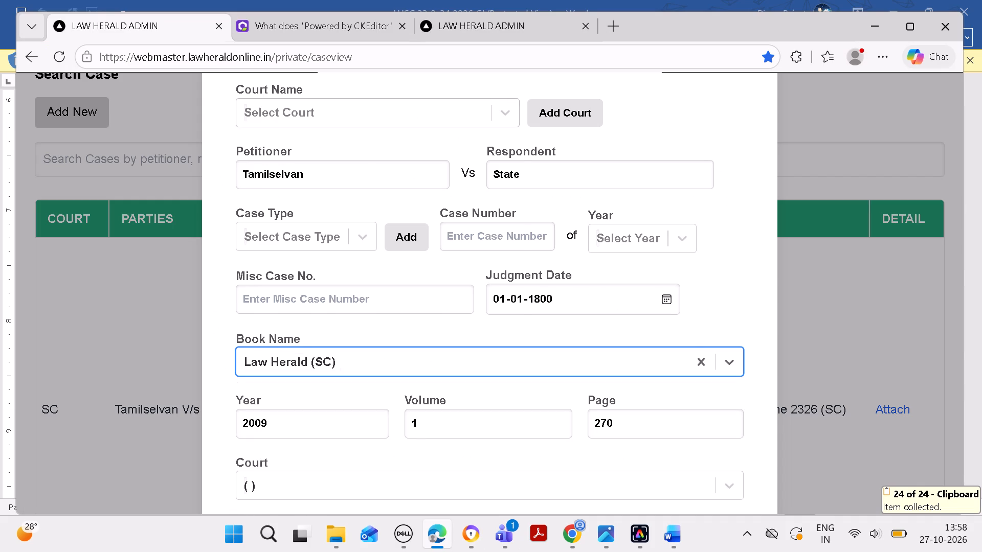
text(IN THE)
key(space)
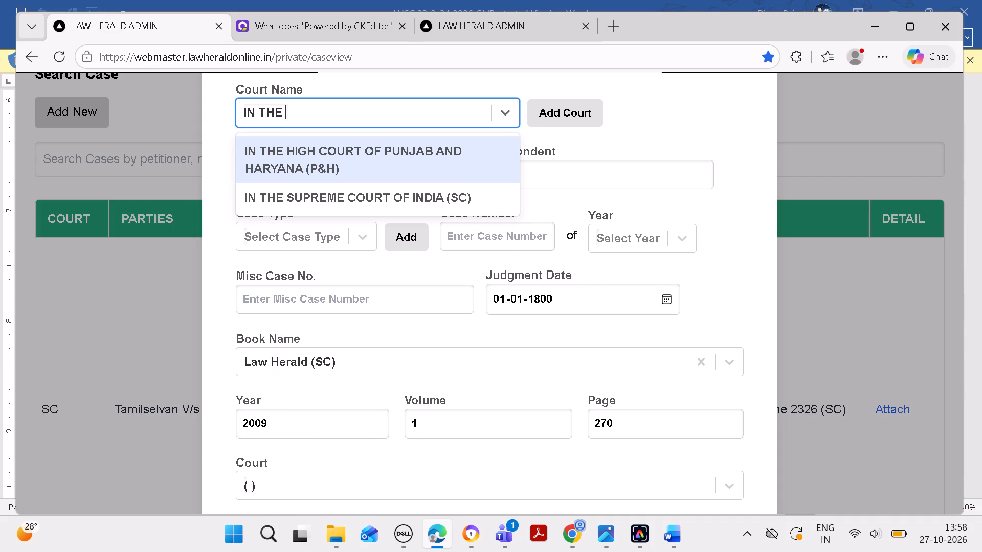
click(424, 204)
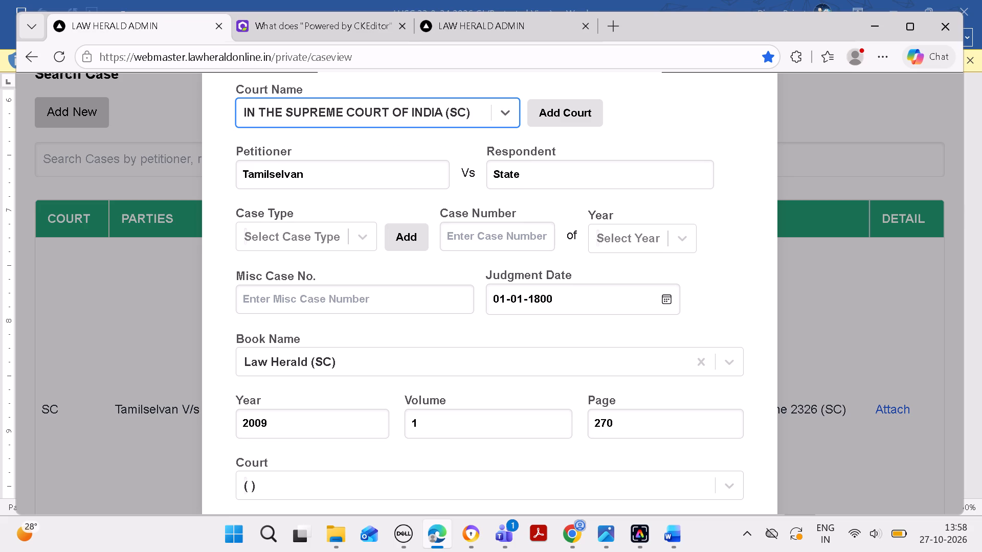
key(Return)
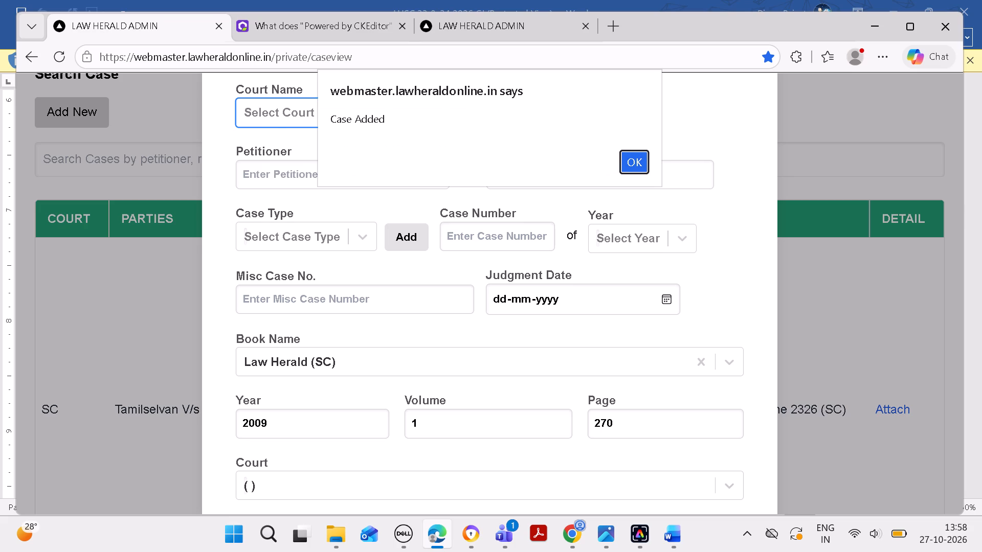
click(630, 159)
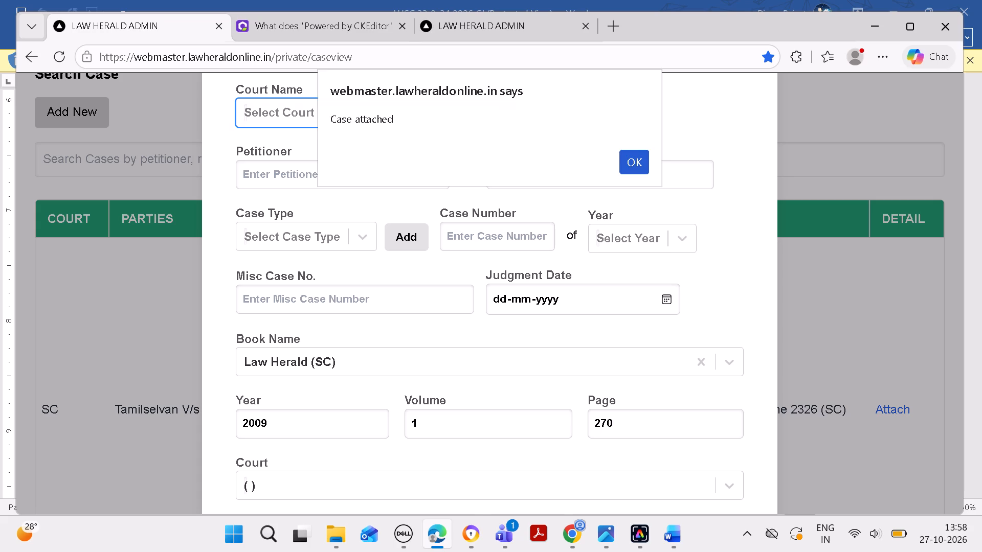
click(634, 157)
scroll(624, 231, down, 5)
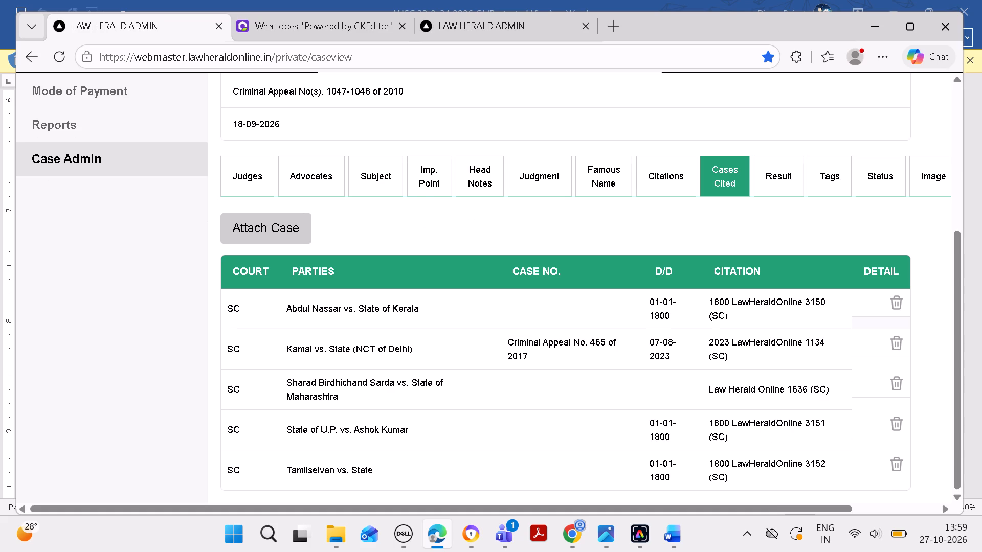
Copy the full judgment from Word, from the JUDGMENT heading to the dashed line after paragraph 36, into the record's Judgment editor.
click(665, 535)
click(665, 535)
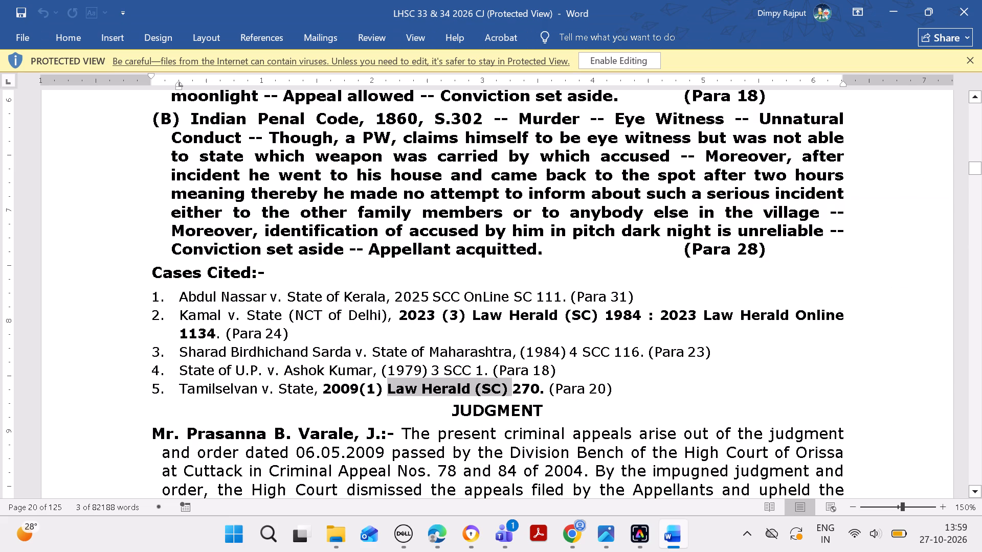
drag(453, 413, 591, 518)
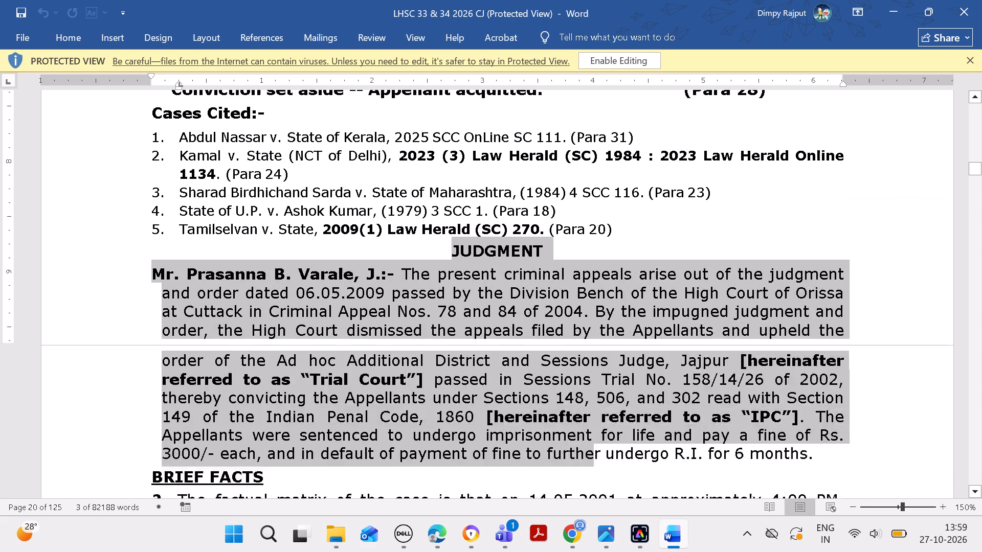
drag(591, 518, 593, 520)
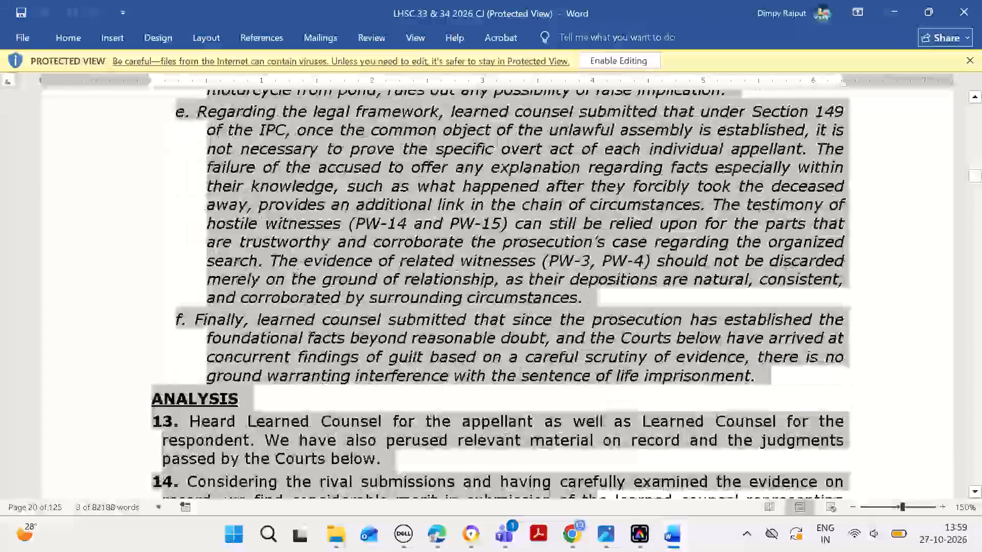
drag(593, 520, 596, 518)
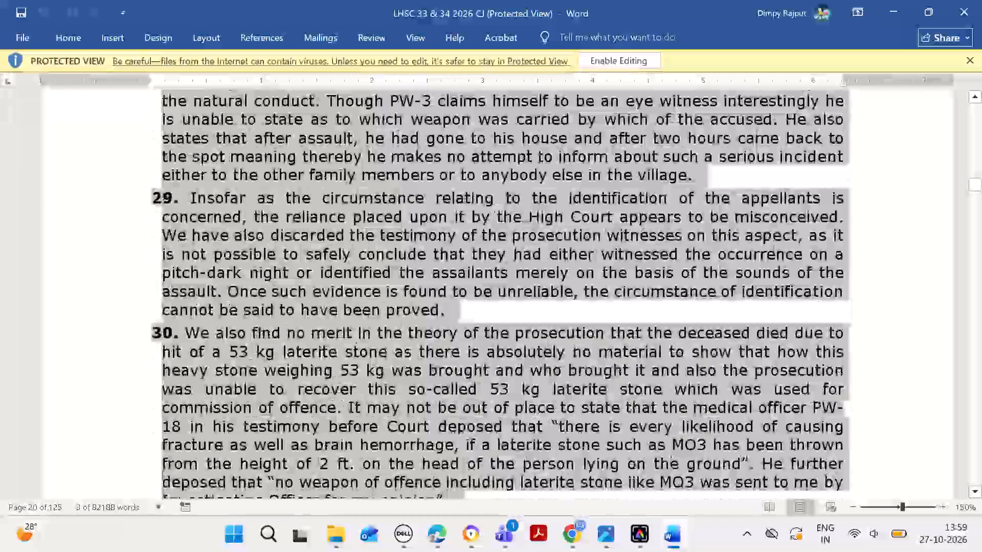
drag(596, 518, 642, 388)
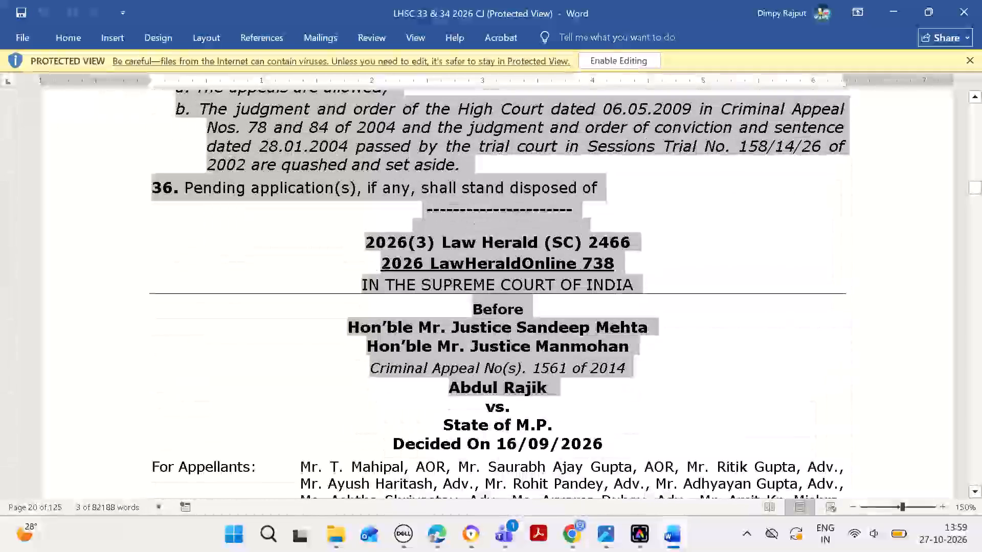
drag(642, 388, 648, 201)
key(ctrl+c)
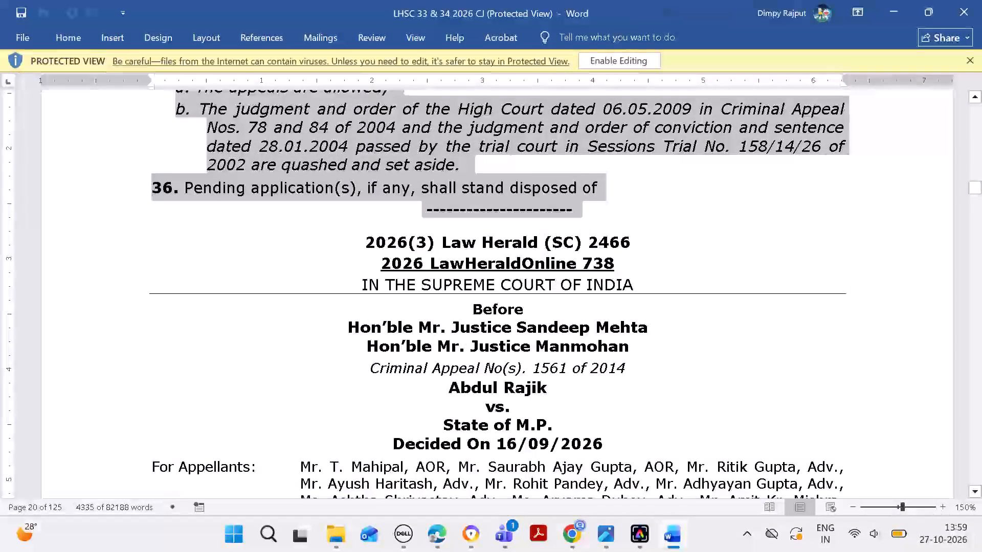
click(438, 532)
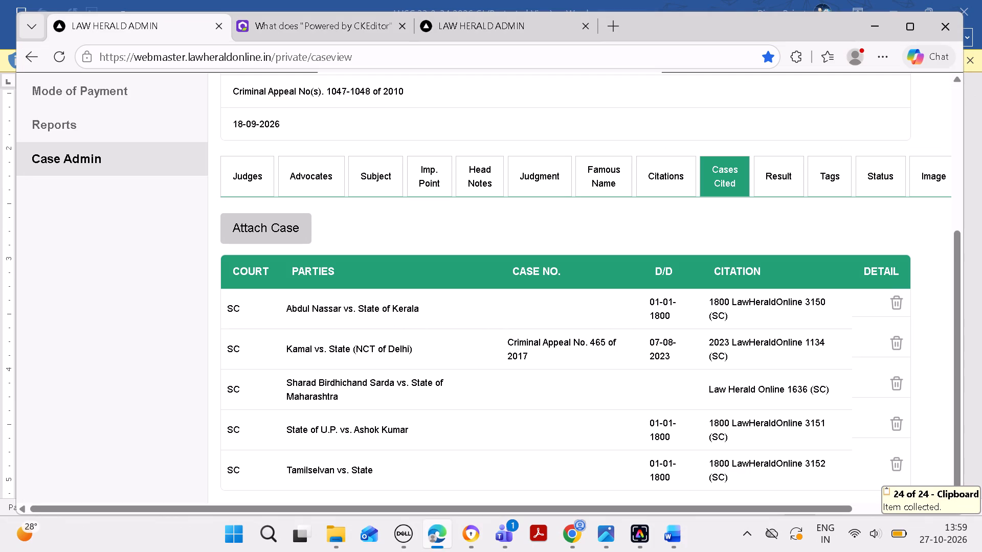
click(526, 180)
click(553, 305)
key(ctrl+v)
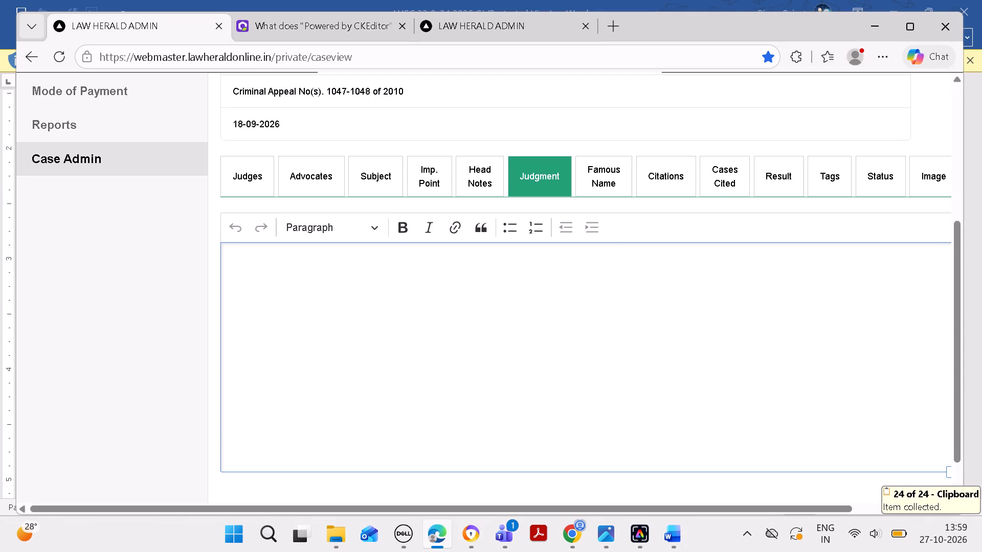
Lengthen the dashed line closing the judgment with five more hyphens and remove its bold formatting.
key(minus)
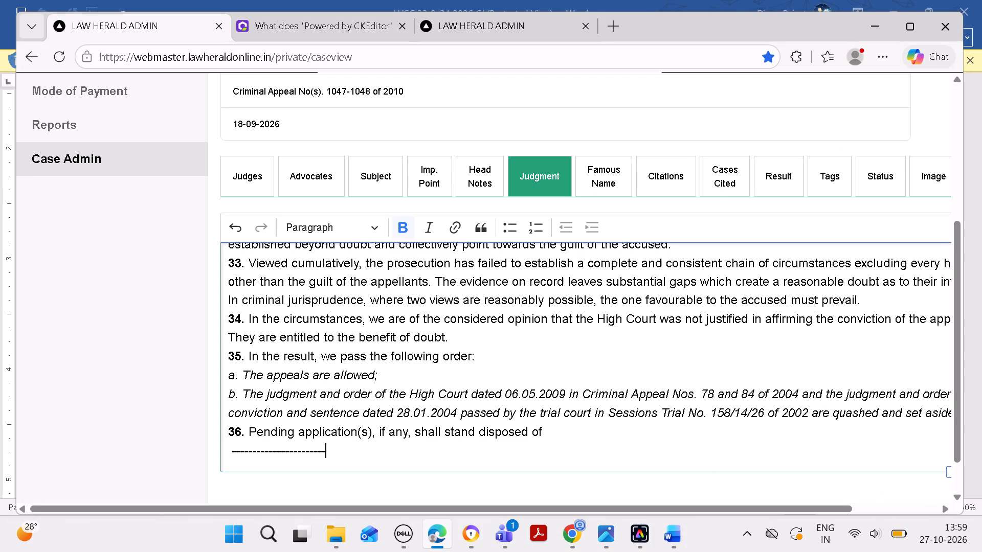
key(minus)
key(minus)
key(minus)
key(minus)
drag(375, 456, 220, 467)
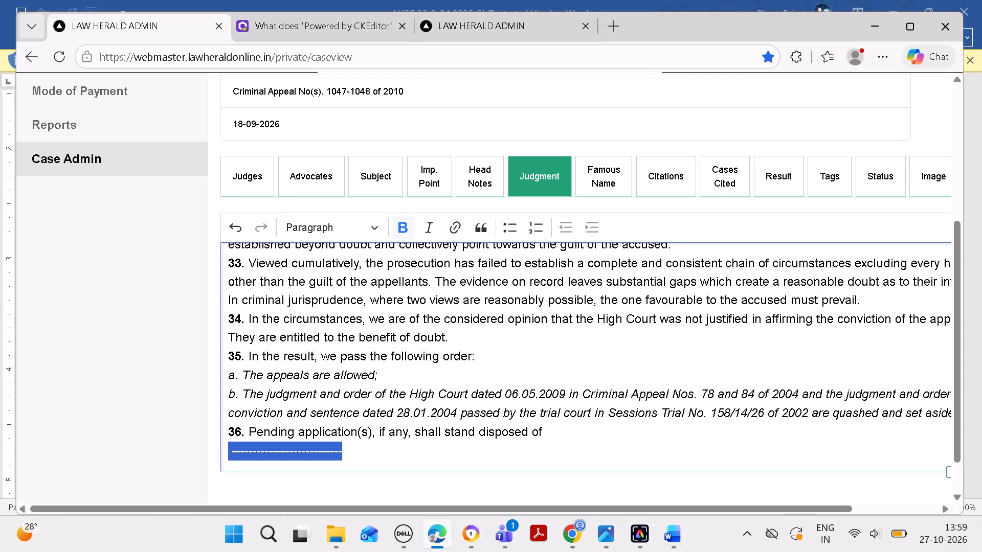
key(ctrl+b)
click(428, 458)
Check the pasted judgment from start to end and save it with Update.
scroll(436, 417, up, 5)
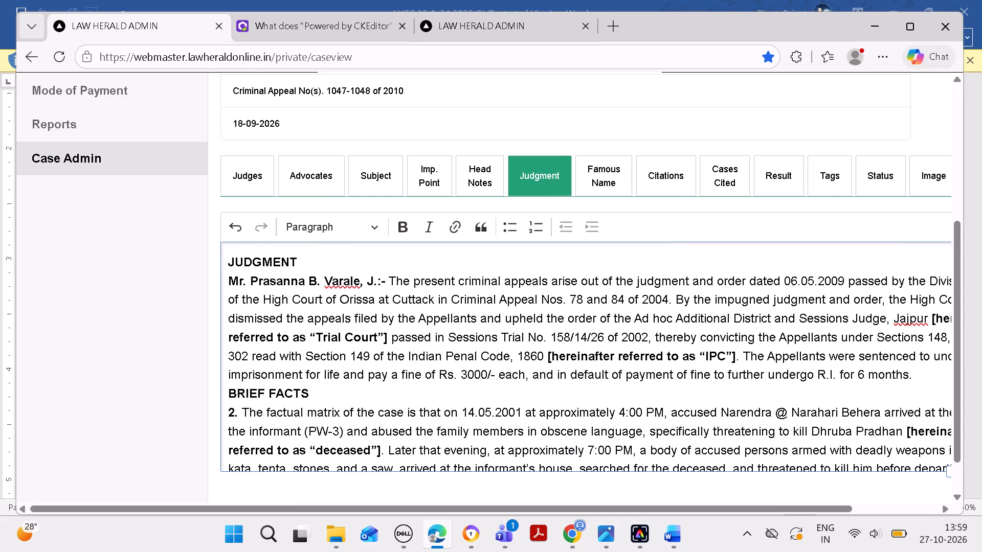
scroll(437, 409, up, 2)
scroll(437, 407, down, 6)
scroll(437, 349, down, 10)
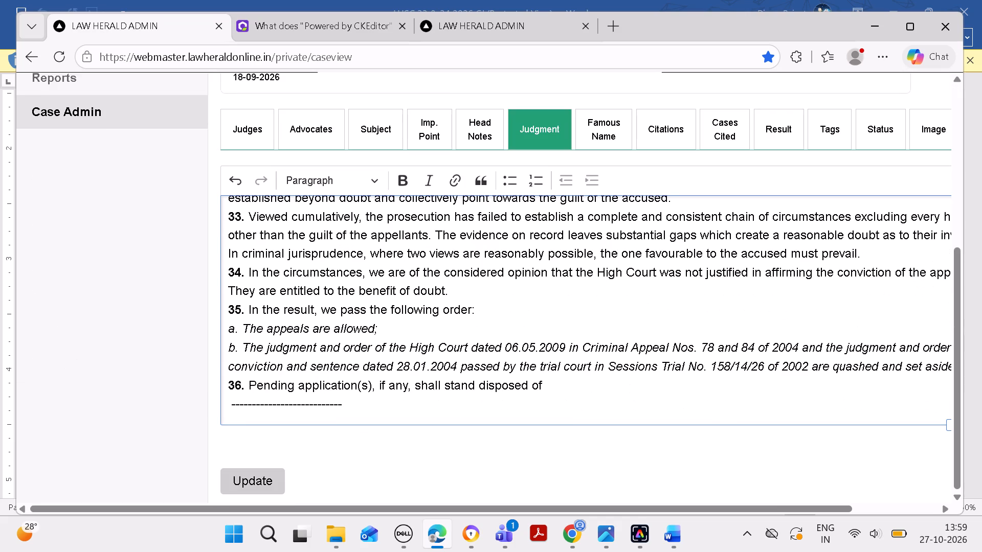
click(268, 484)
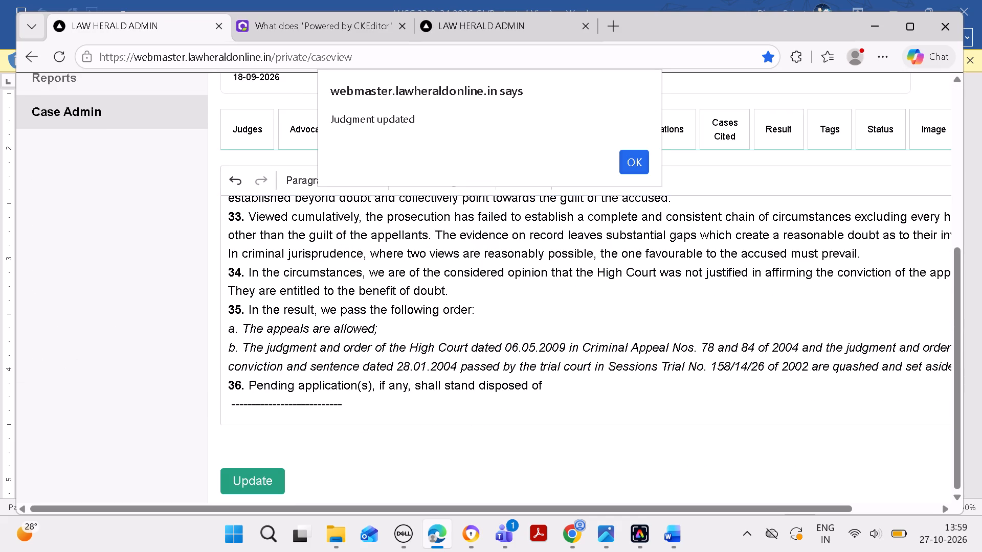
click(639, 159)
Publish the 2026 Law Herald Online 747 case to ES.
scroll(565, 263, up, 4)
click(380, 406)
scroll(394, 385, down, 4)
click(650, 106)
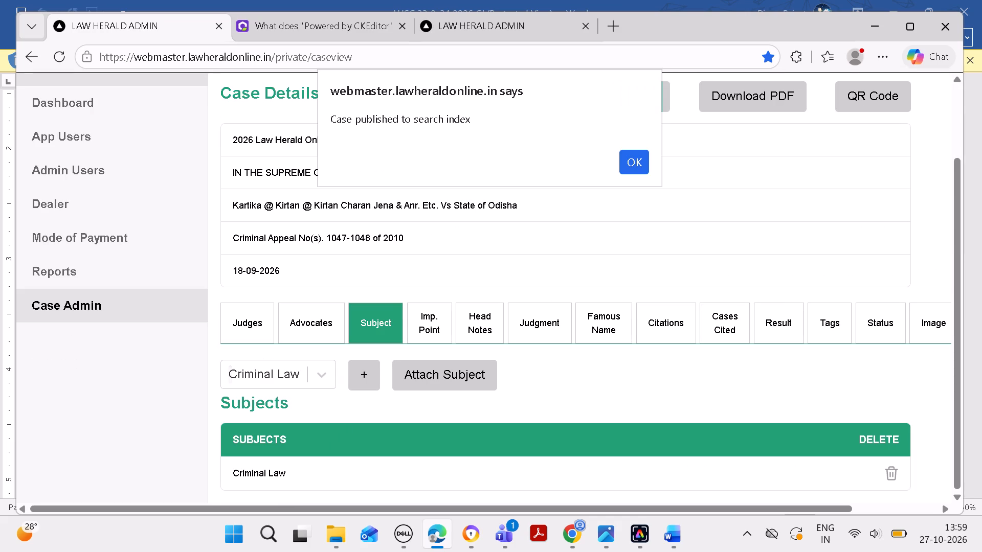
click(639, 168)
Review the head notes and the citations entered for the 2026 Law Herald Online 747 record.
scroll(653, 258, down, 4)
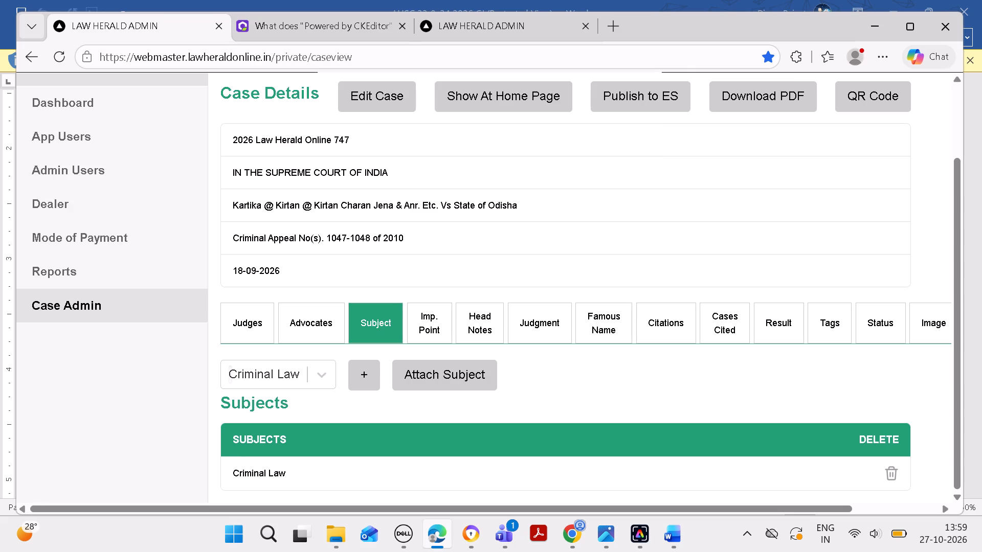
click(484, 337)
scroll(484, 332, down, 4)
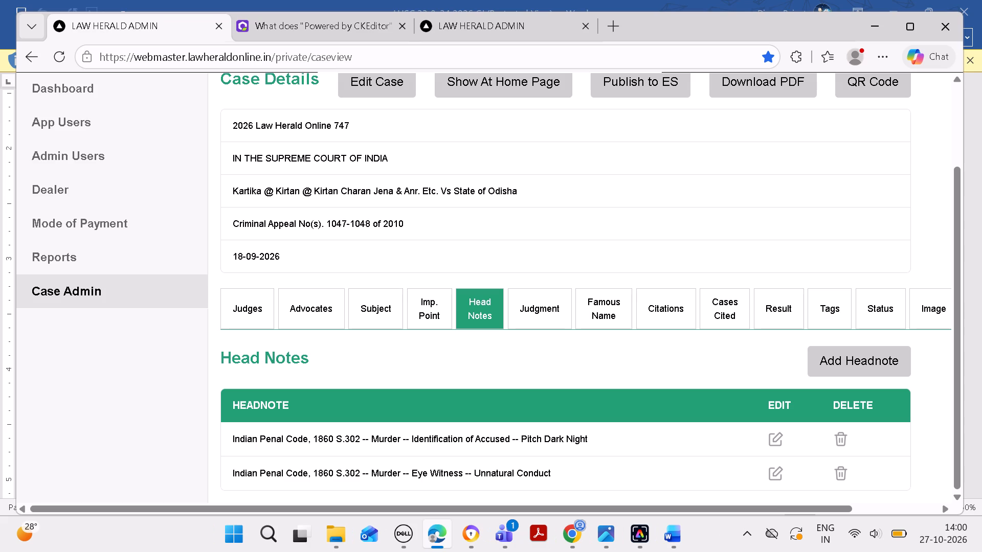
click(660, 308)
scroll(660, 318, down, 5)
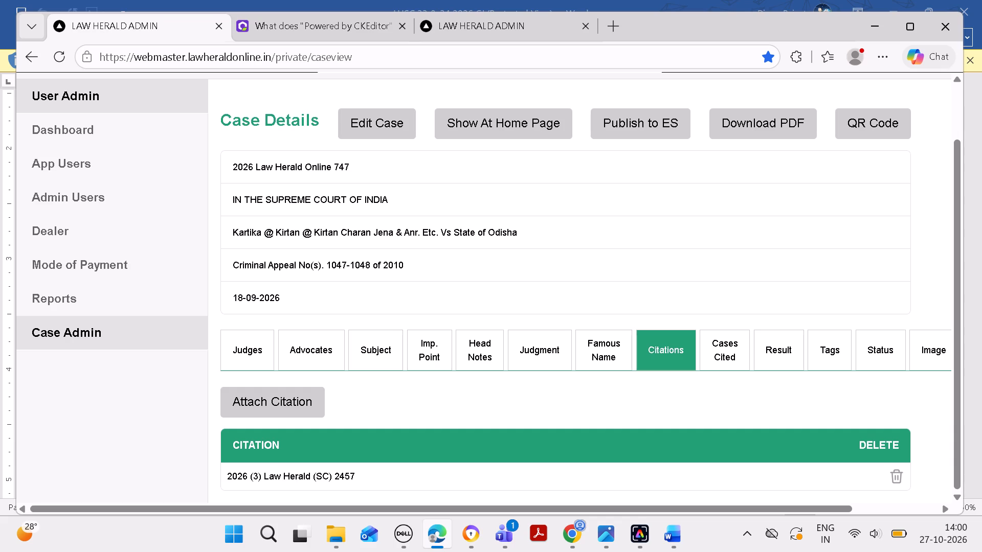
Go back in the Word document to the Civil Appeal decided on 14/08/2026 and copy its case number, 182 of 2016.
click(674, 547)
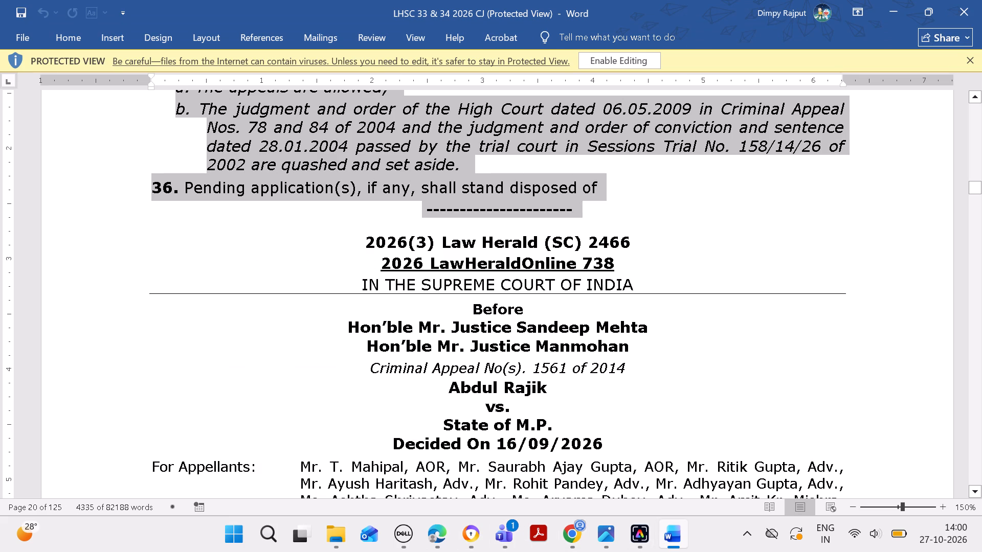
key(Up)
key(Up)
key(Up)
key(Up)
key(Up)
key(Up)
key(Up)
key(Up)
key(Up)
key(Up)
key(Up)
key(Up)
key(Up)
key(Up)
key(Up)
key(Up)
key(Up)
key(Up)
key(Up)
key(Up)
key(Up)
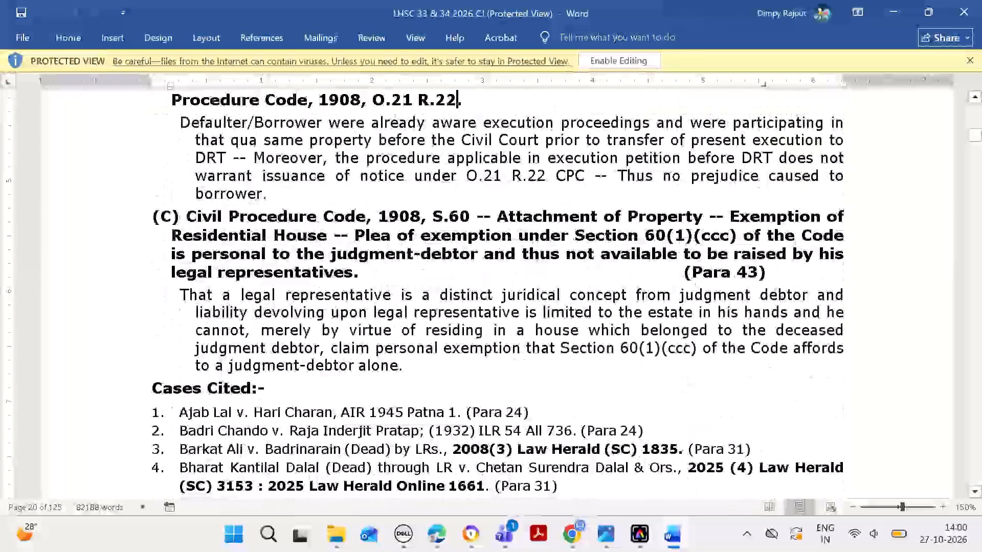
key(Up)
key(Up)
key(Up)
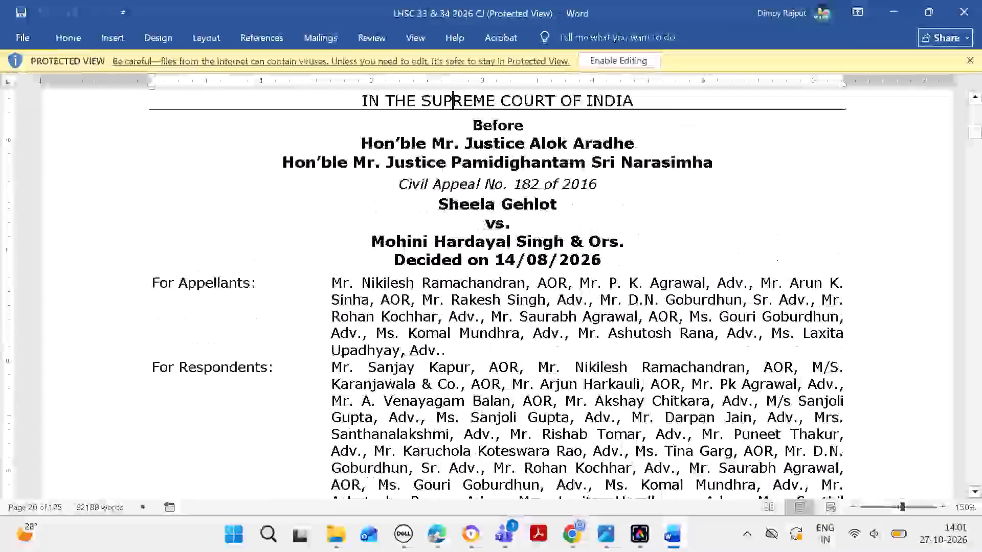
drag(516, 186, 516, 188)
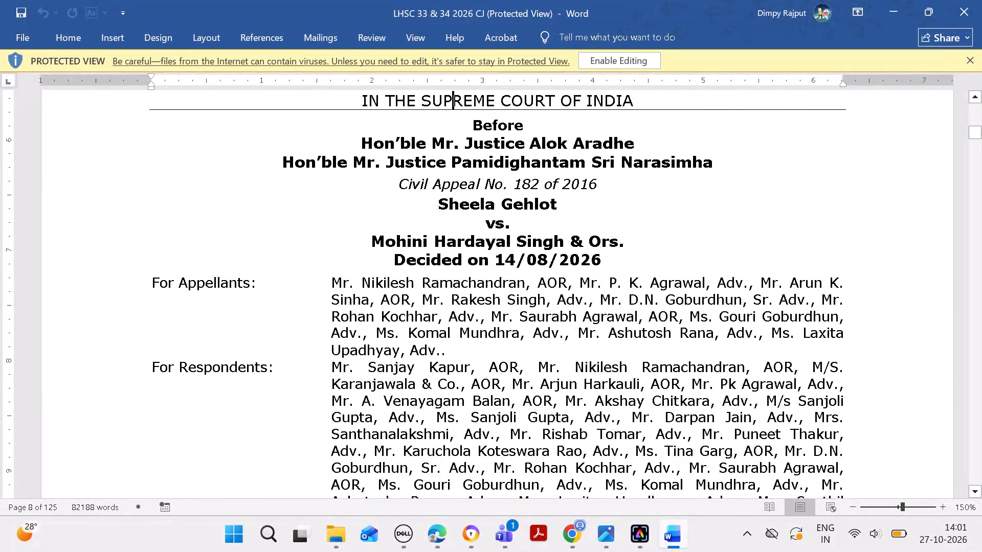
drag(516, 188, 592, 181)
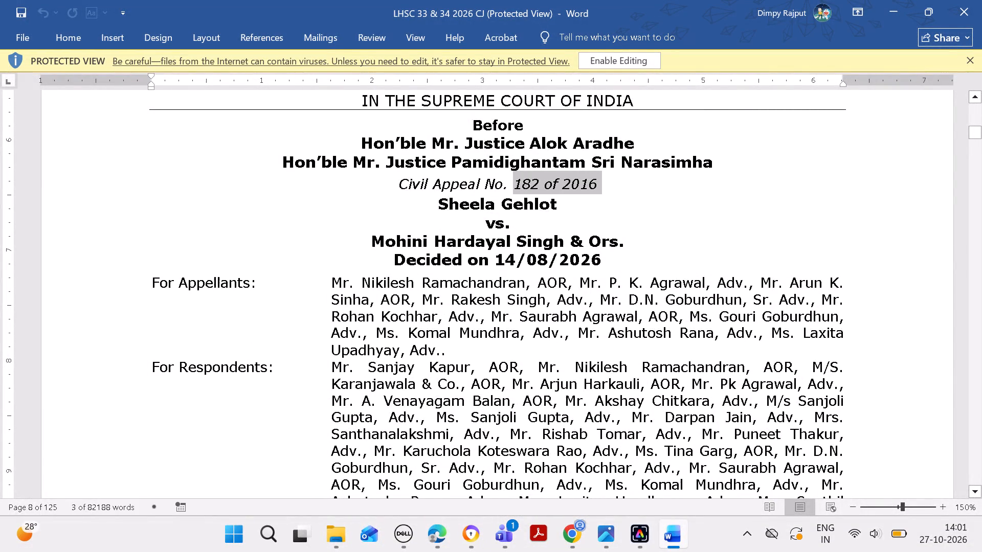
key(ctrl+c)
Switch to the Law Herald admin site and open the list of cases.
click(443, 536)
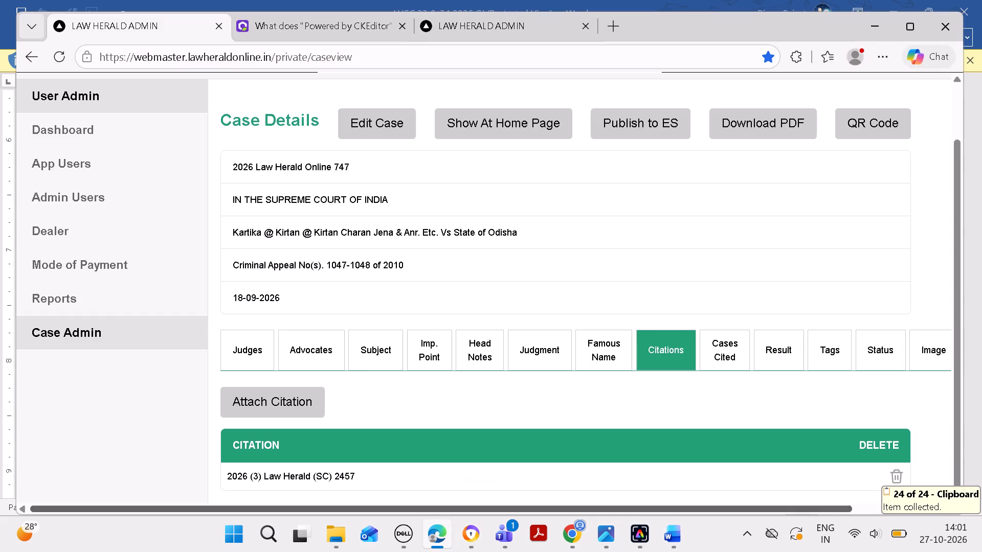
click(96, 328)
click(82, 436)
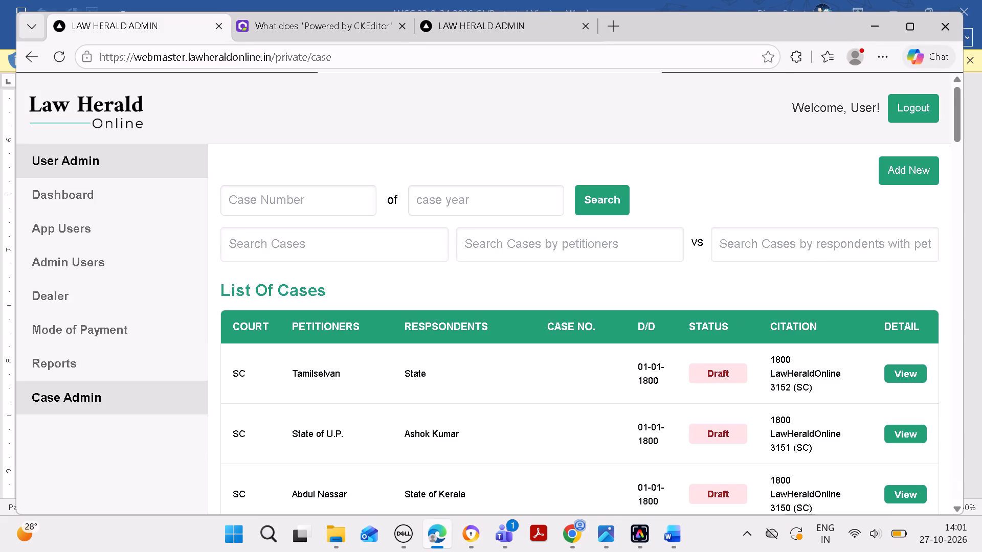
Examine the citations of the newly added Tamilselvan vs State case and return to the case list.
click(896, 372)
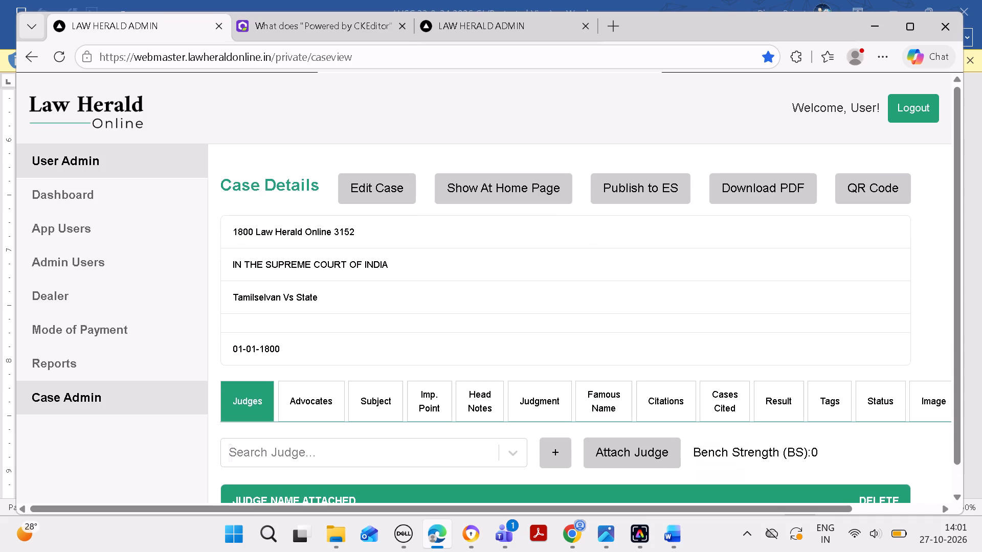
click(665, 398)
scroll(665, 396, down, 4)
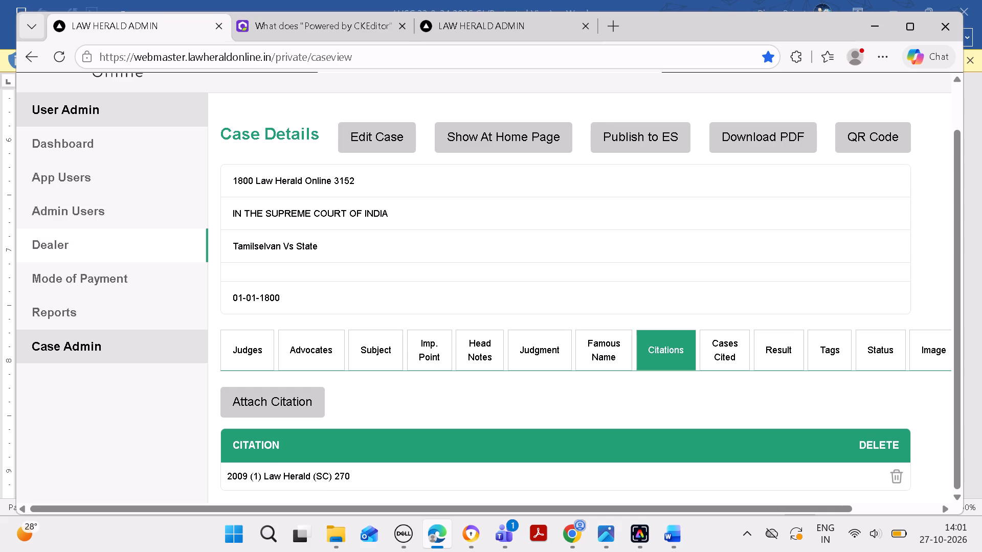
click(42, 53)
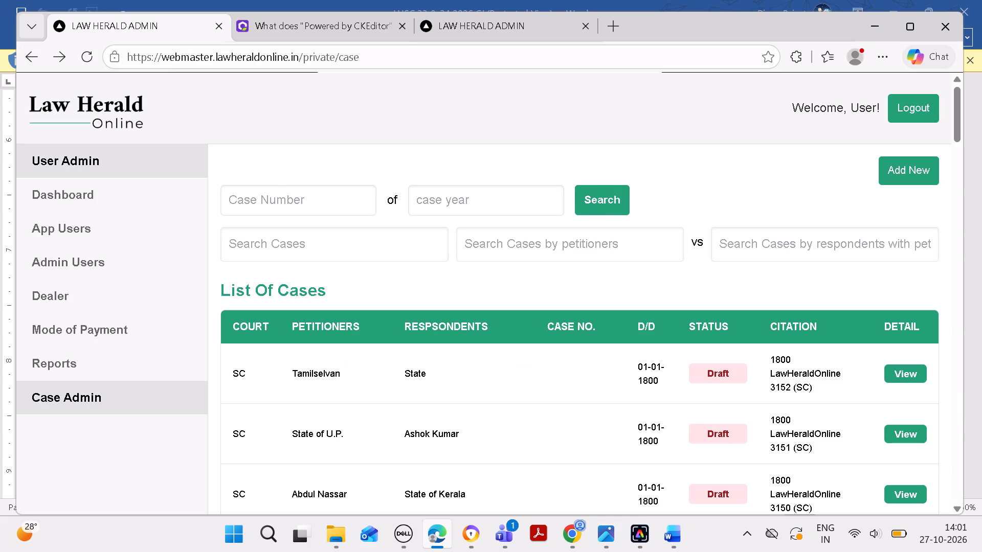
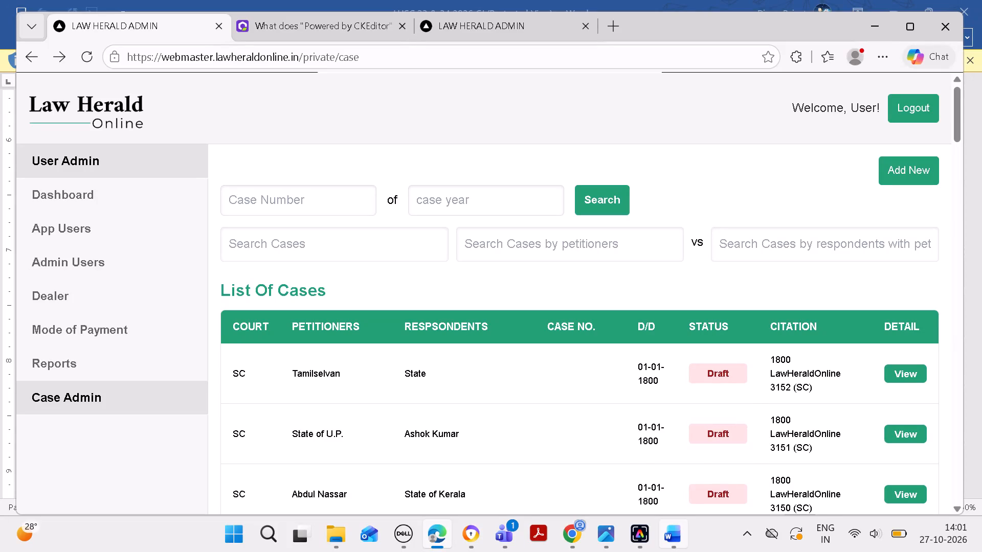
Open the Tamilselvan vs State case from the case list and examine its judgment, famous name and citations.
click(907, 374)
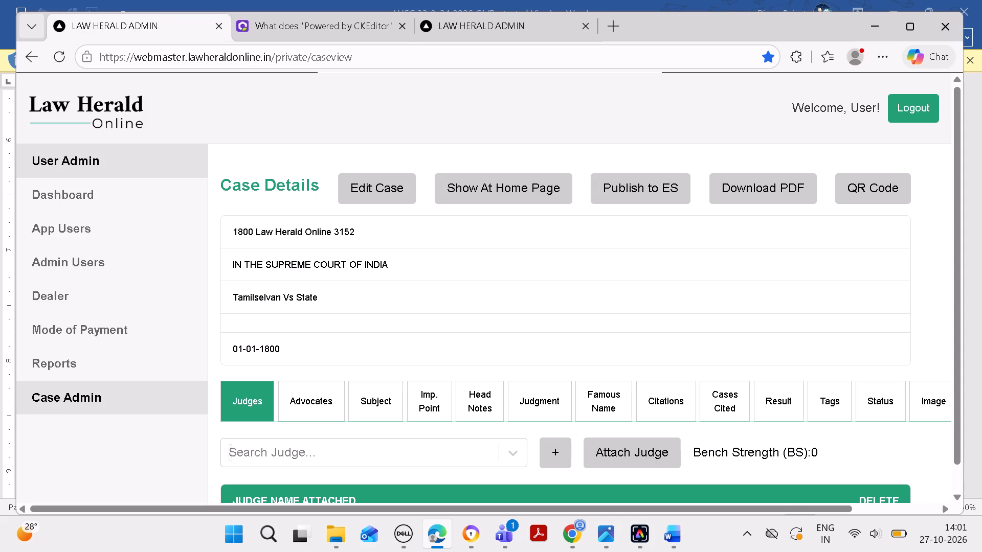
click(548, 406)
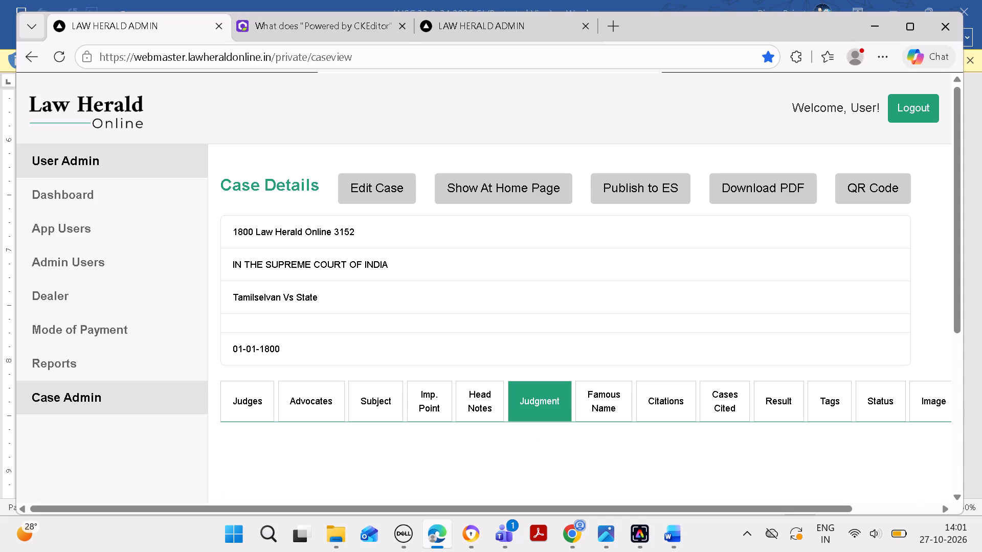
click(595, 404)
click(655, 413)
scroll(654, 404, down, 3)
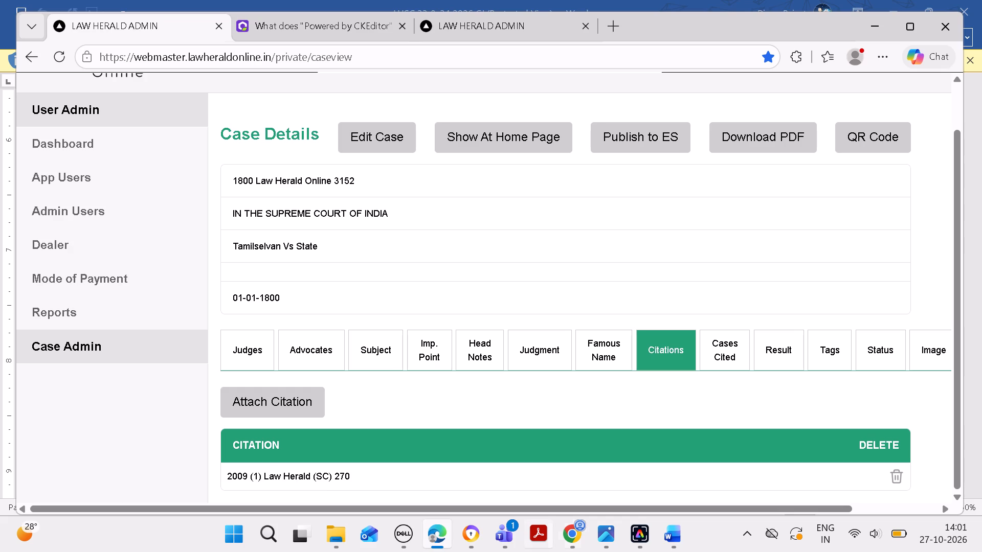
Switch to the Word document and check the Cases Cited list of 2026 LawHeraldOnline 747 against the Tamilselvan vs State citation in the admin site.
click(669, 538)
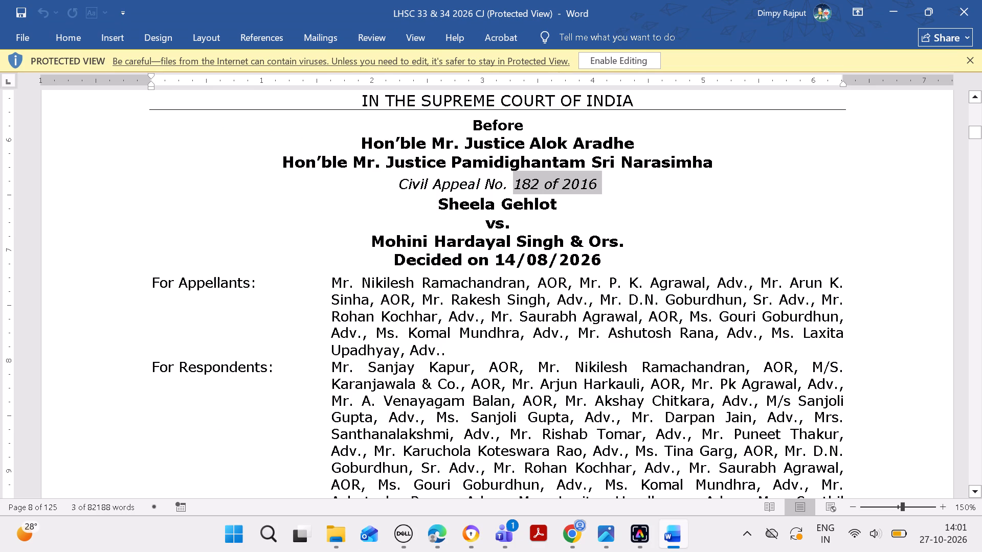
key(Down)
key(Down)
key(Down)
key(Down)
key(Down)
key(Down)
key(Down)
key(Down)
key(Down)
key(Down)
key(Down)
key(Down)
key(Down)
key(Down)
key(Down)
key(Down)
key(Down)
key(Down)
key(Down)
key(Down)
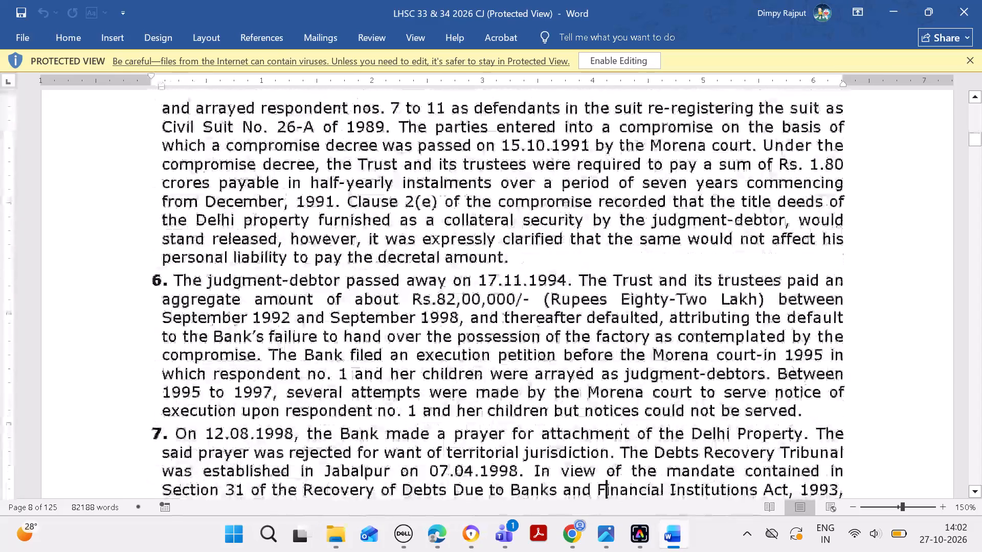
key(Down)
key(Down)
key(Down)
key(Down)
key(Down)
key(Down)
key(Down)
key(Down)
key(Down)
key(Down)
key(Down)
key(Down)
key(Down)
key(Down)
key(Down)
key(Down)
key(Down)
key(Down)
key(Down)
key(Down)
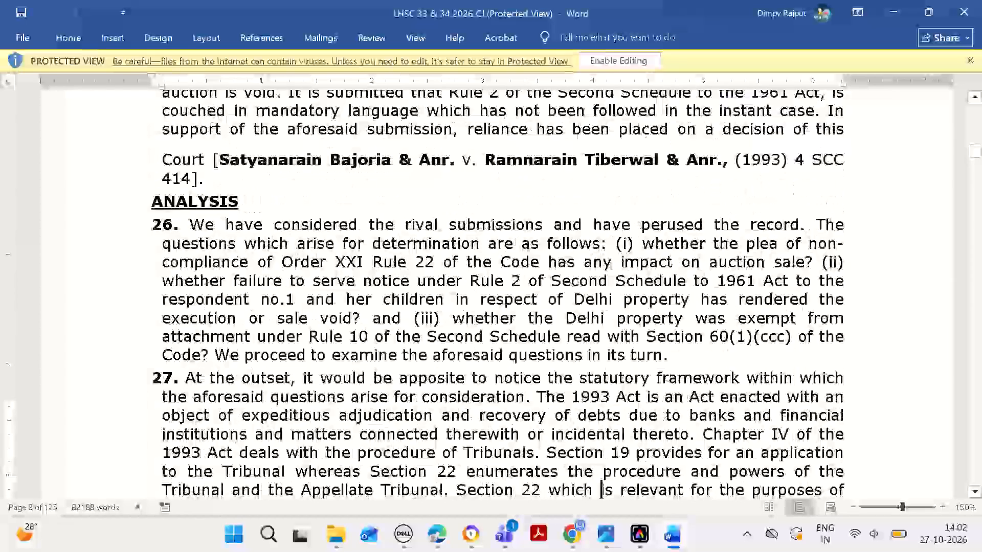
scroll(687, 421, down, 1)
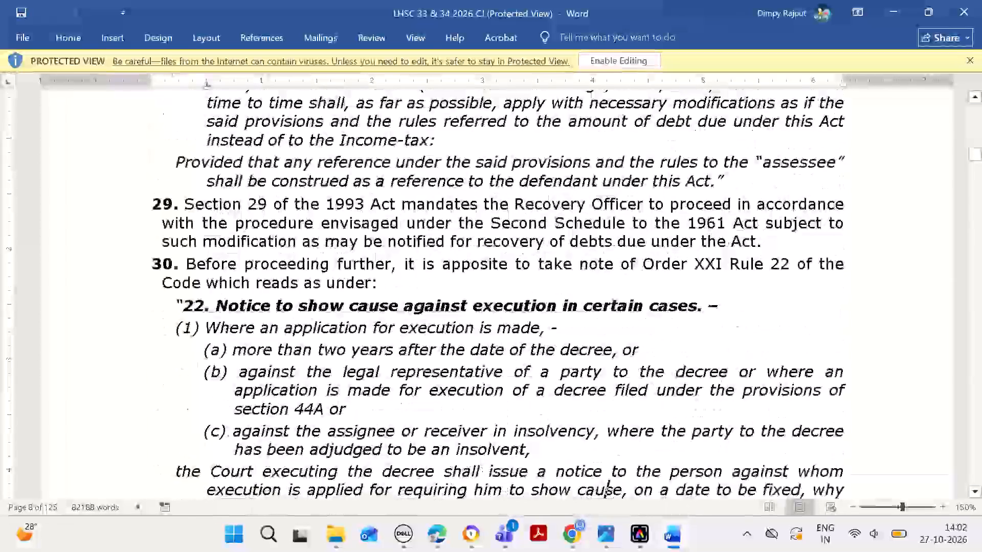
key(Down)
key(Down)
key(Down)
key(Down)
key(Down)
key(Down)
key(Down)
key(Down)
key(Down)
key(Down)
key(Down)
key(Down)
key(Down)
key(Down)
key(Down)
key(Down)
key(Down)
key(Down)
key(Down)
key(Down)
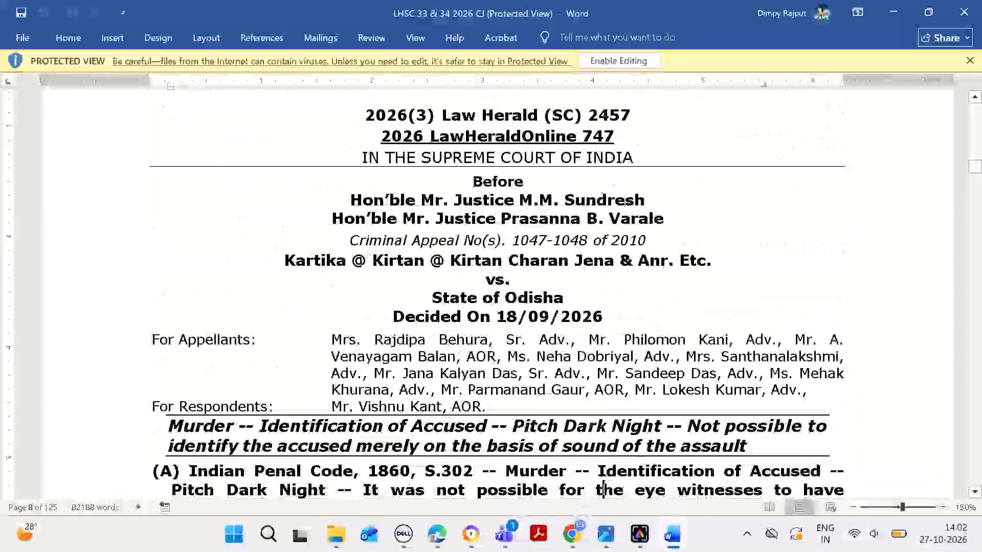
key(Down)
key(Down)
key(Down)
key(Down)
key(Down)
key(Down)
key(Down)
key(Down)
key(Down)
key(Down)
key(Down)
key(Down)
key(Down)
key(Down)
key(Down)
key(Down)
key(Down)
key(Down)
key(Down)
key(Down)
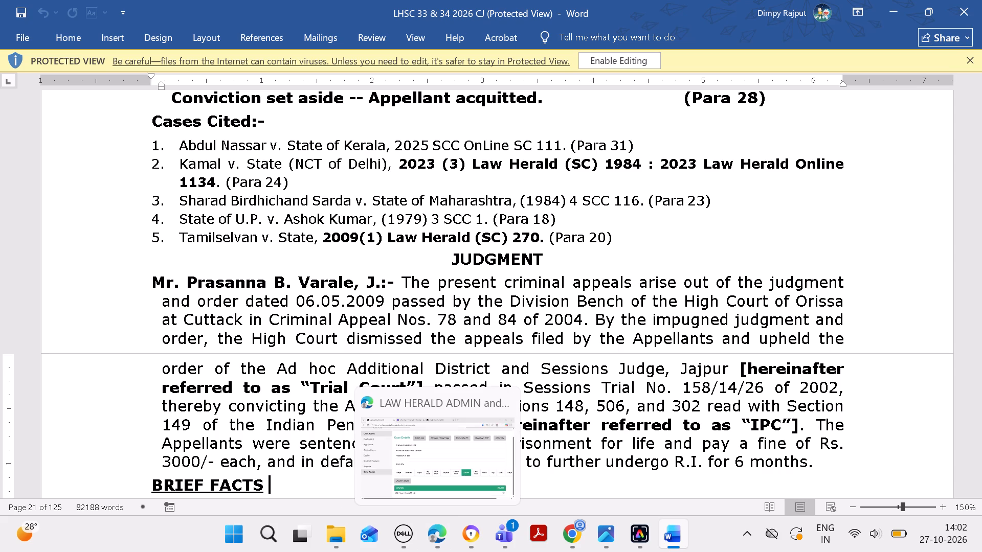
click(436, 537)
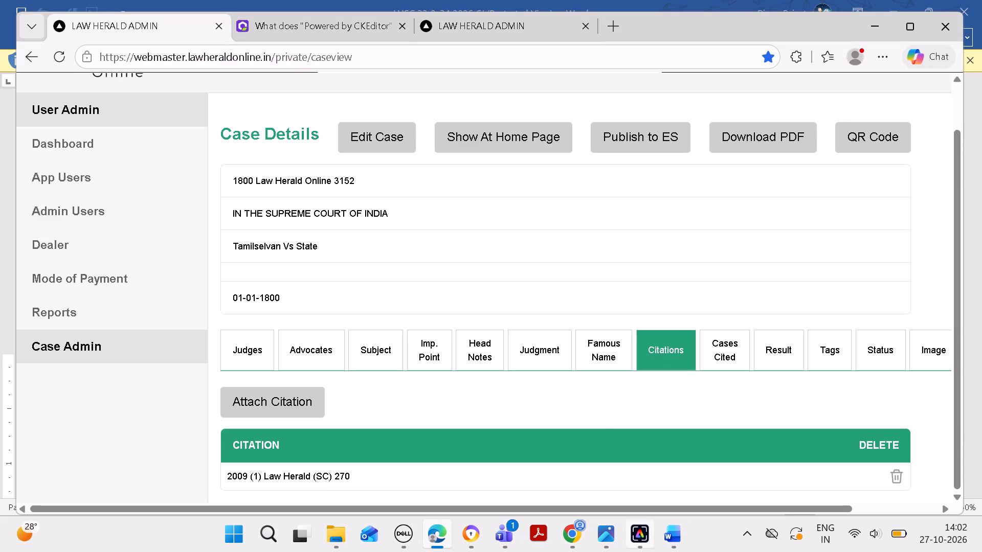
click(672, 535)
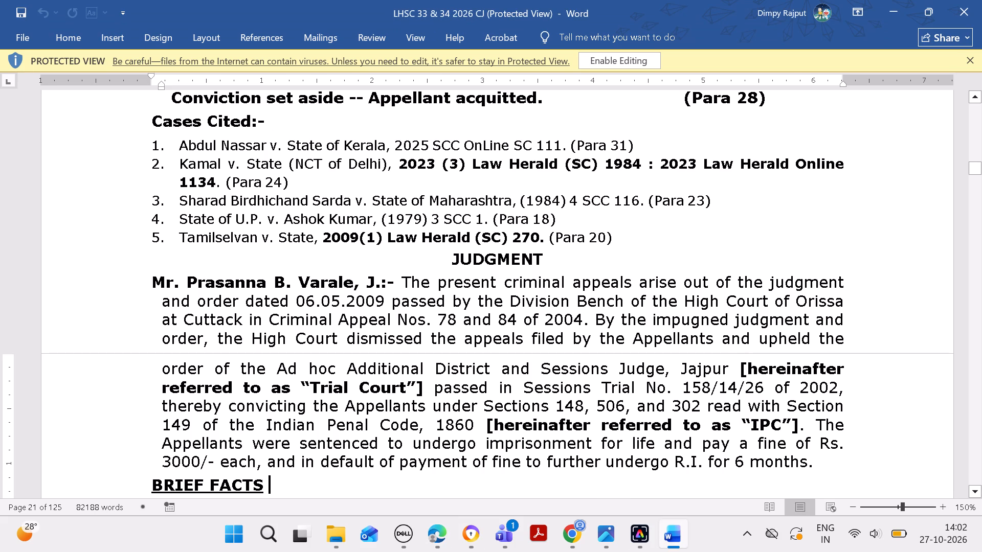
Go back in the Word document to the 2026 LawHeraldOnline 740 case and copy its Civil Appeal number, 182 of 2016.
key(Up)
key(Up)
key(Up)
key(Up)
key(Up)
key(Up)
key(Up)
key(Up)
key(Up)
key(Up)
key(Up)
key(Up)
key(Up)
key(Up)
key(Up)
key(Up)
key(Up)
key(Up)
key(Up)
key(Up)
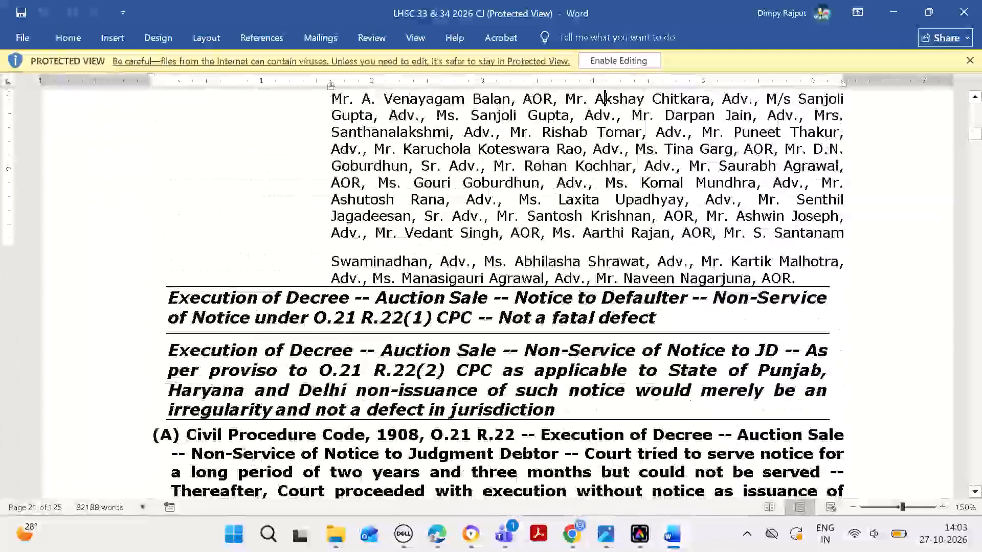
key(Up)
key(Up)
key(Up)
key(Up)
key(Up)
key(Up)
key(Up)
key(Up)
key(Up)
key(Up)
key(Up)
key(Up)
key(Up)
key(Up)
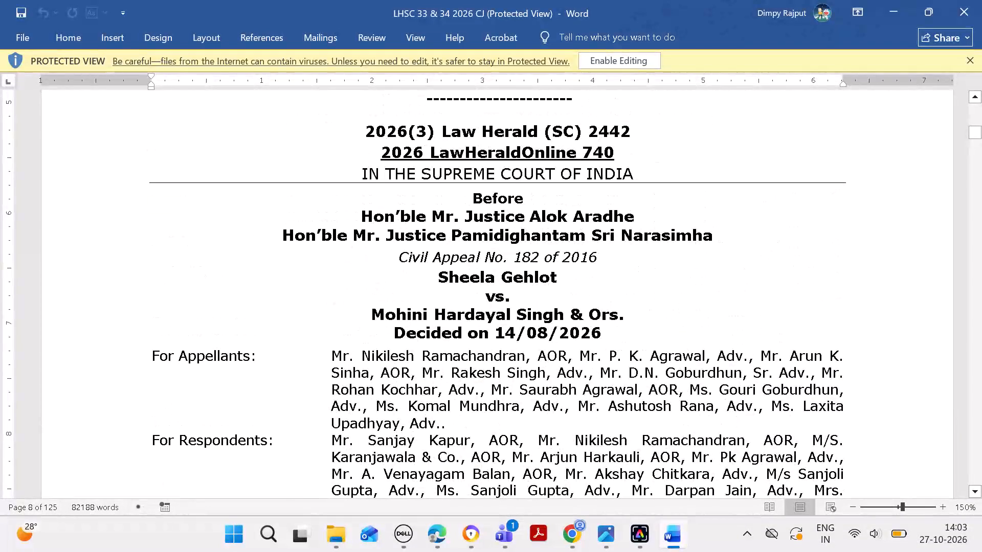
drag(516, 255, 517, 255)
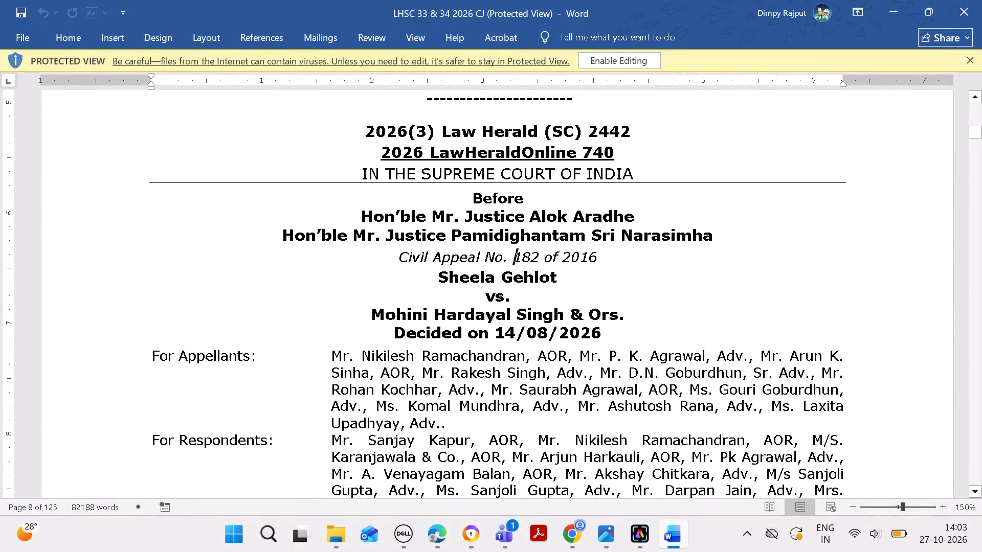
drag(517, 255, 667, 256)
key(ctrl+c)
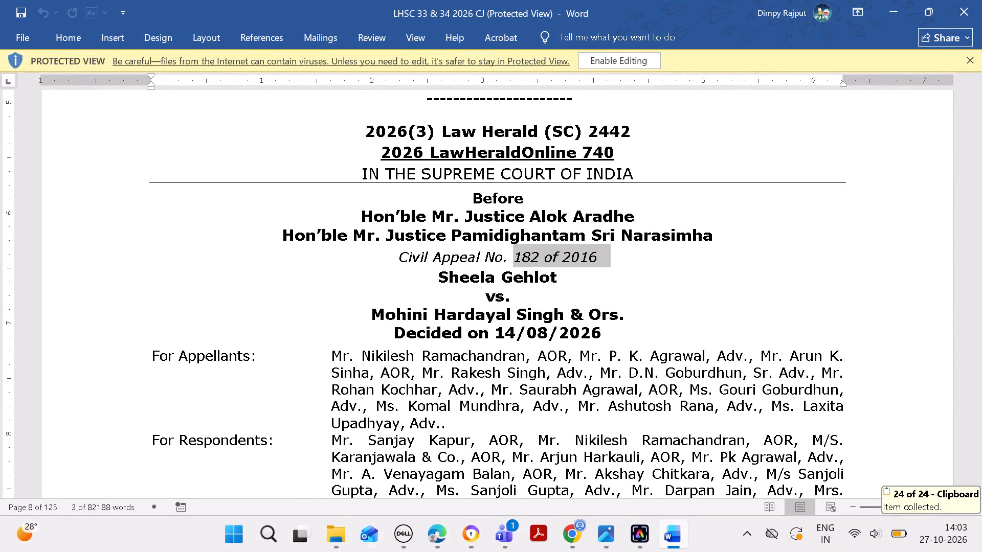
Switch to the Law Herald admin site and open the case search page.
click(428, 537)
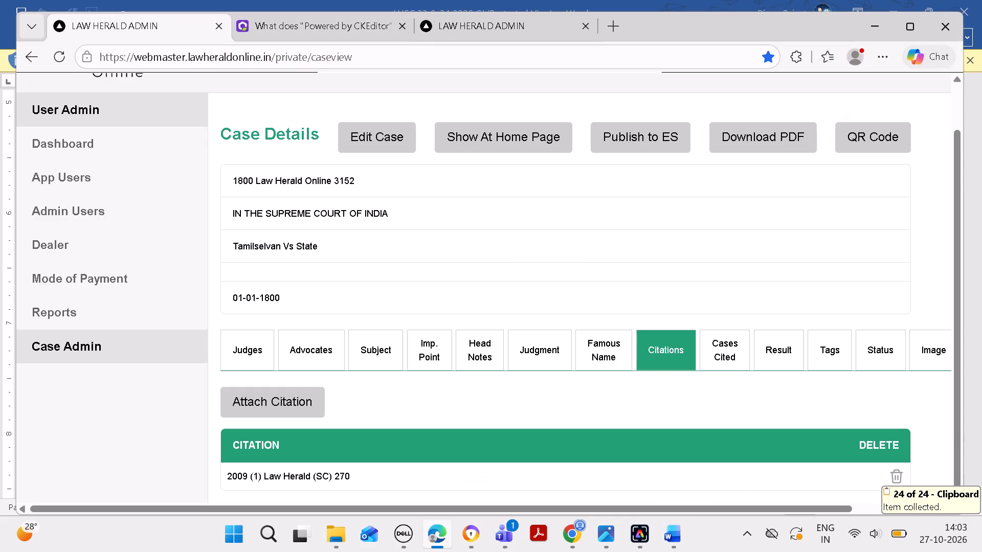
click(112, 348)
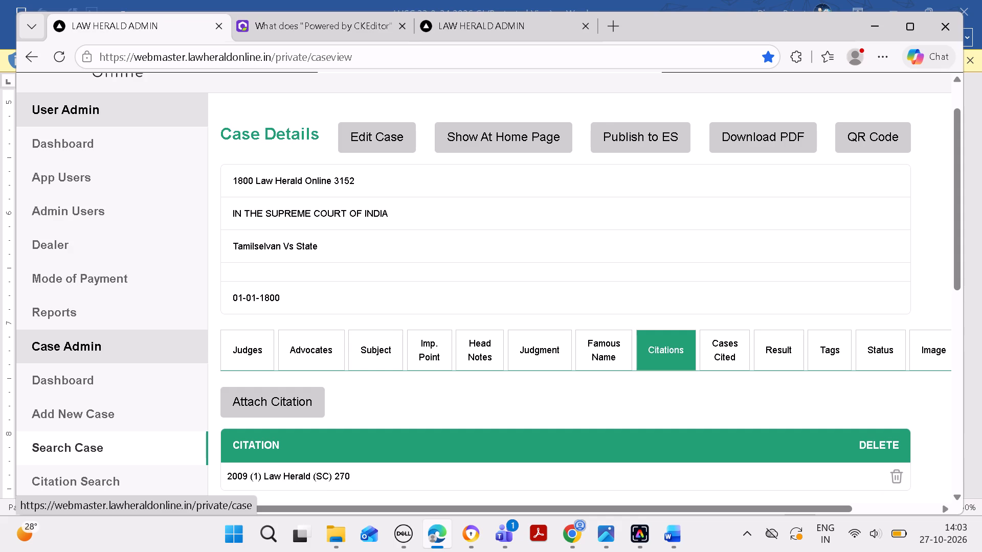
click(89, 447)
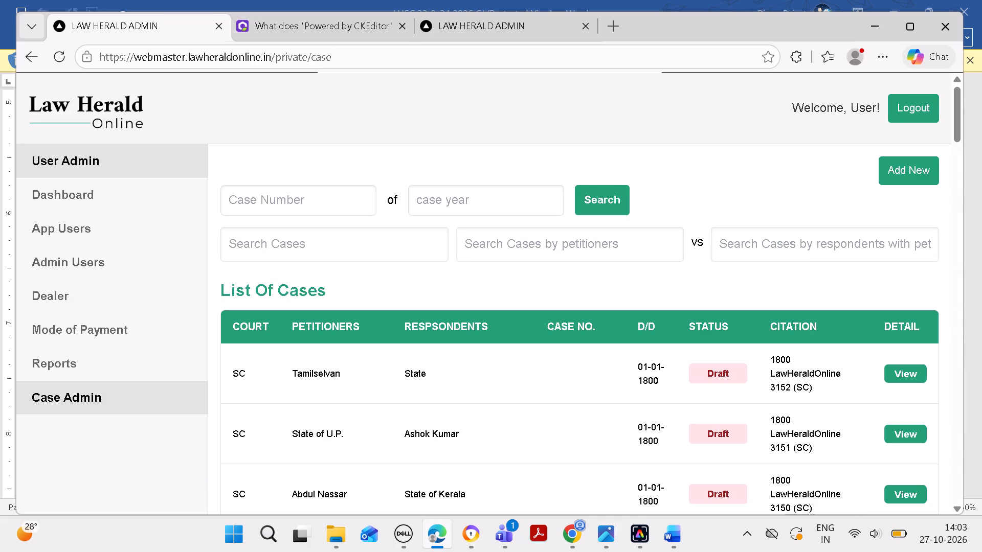
Search the case list for case number 182 of case year 2016.
click(286, 213)
key(ctrl+v)
key(ctrl+v)
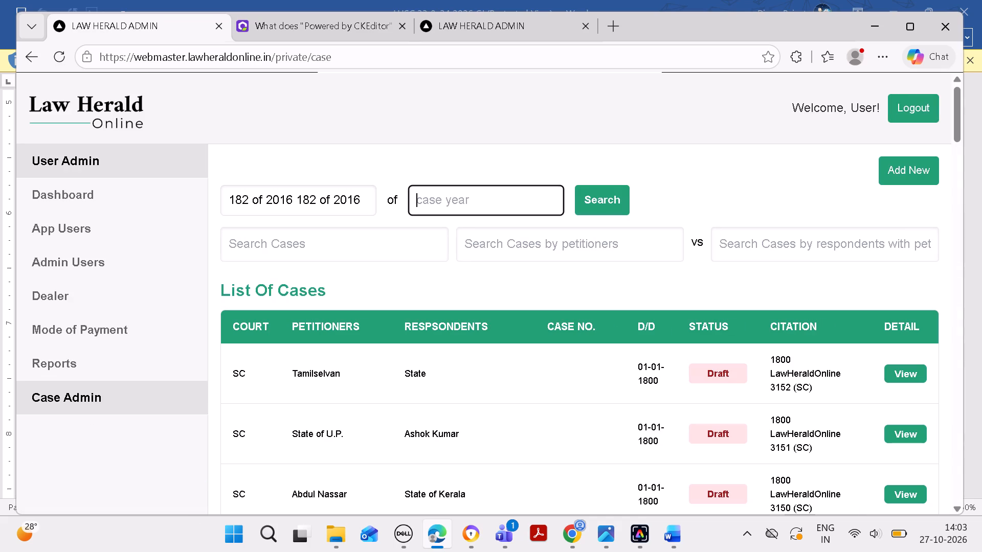
click(471, 213)
key(ctrl+v)
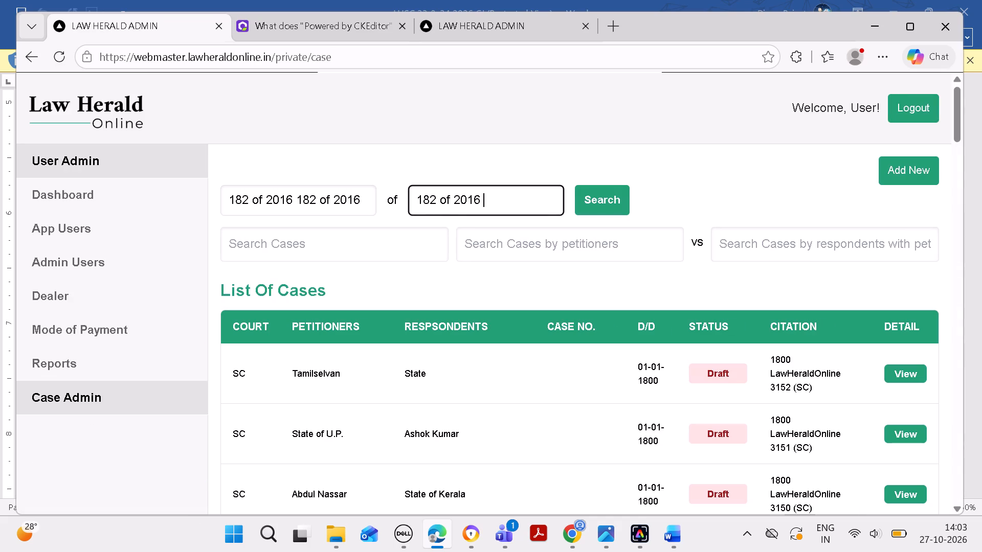
click(456, 206)
key(BackSpace)
key(BackSpace)
key(BackSpace)
key(BackSpace)
key(BackSpace)
key(BackSpace)
key(BackSpace)
key(BackSpace)
key(BackSpace)
key(BackSpace)
key(BackSpace)
key(BackSpace)
key(BackSpace)
key(BackSpace)
key(BackSpace)
key(BackSpace)
key(BackSpace)
key(BackSpace)
key(BackSpace)
key(BackSpace)
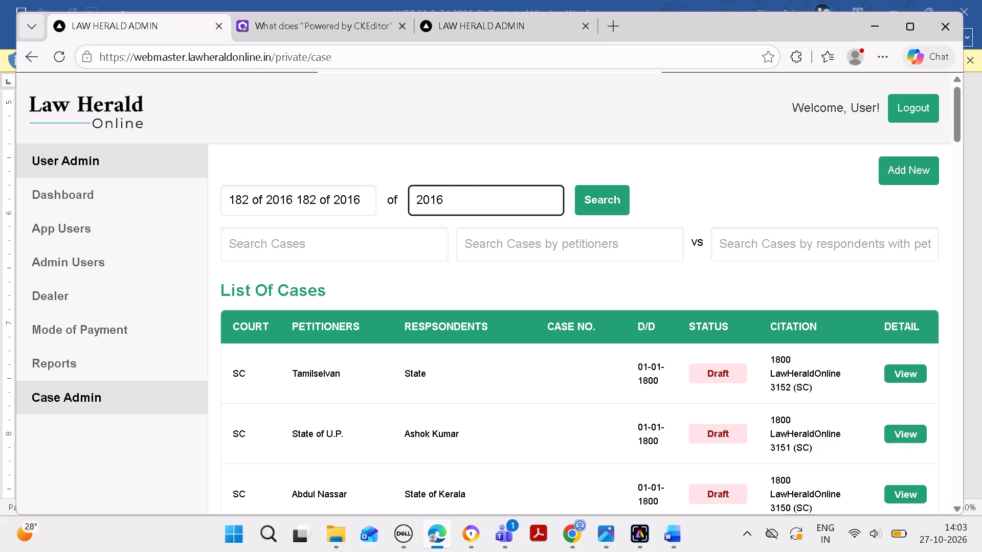
click(376, 193)
click(367, 194)
key(BackSpace)
key(BackSpace)
key(BackSpace)
key(BackSpace)
key(BackSpace)
key(BackSpace)
key(BackSpace)
key(BackSpace)
key(BackSpace)
key(BackSpace)
key(BackSpace)
key(BackSpace)
key(BackSpace)
key(BackSpace)
key(BackSpace)
key(BackSpace)
key(BackSpace)
key(BackSpace)
key(BackSpace)
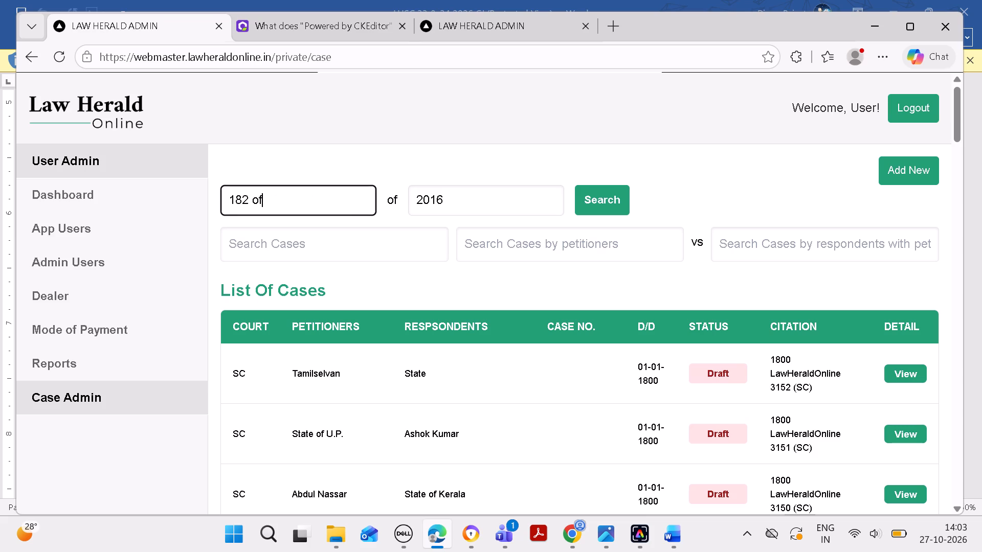
key(BackSpace)
key(BackSpace)
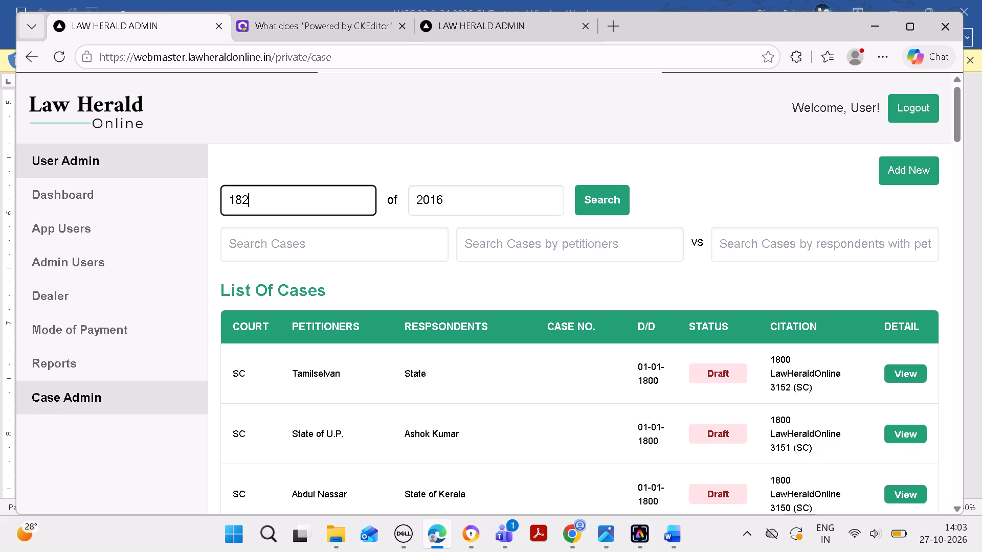
click(606, 203)
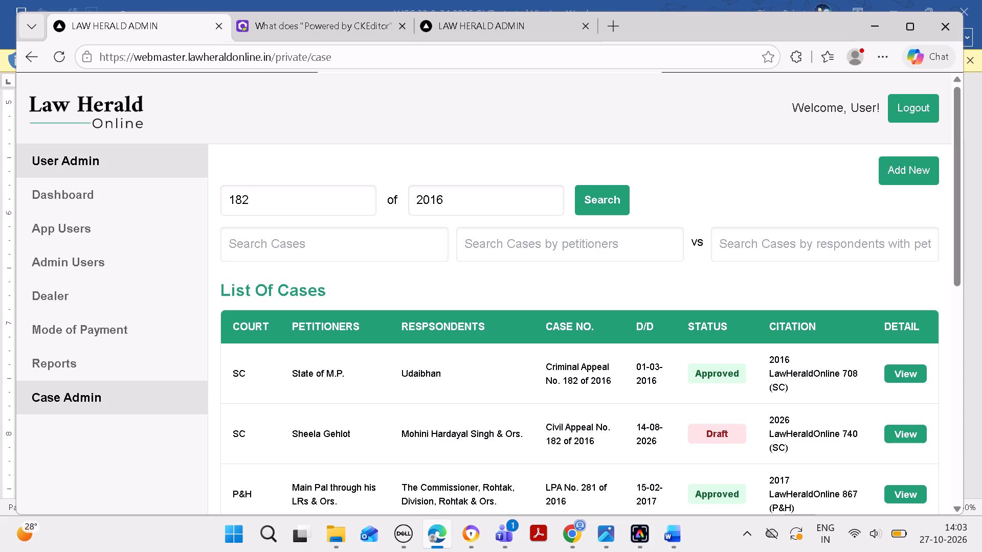
Open the 2026 LawHeraldOnline 740 case, Civil Appeal No. 182 of 2016, and check its Citations against the Word document.
click(899, 439)
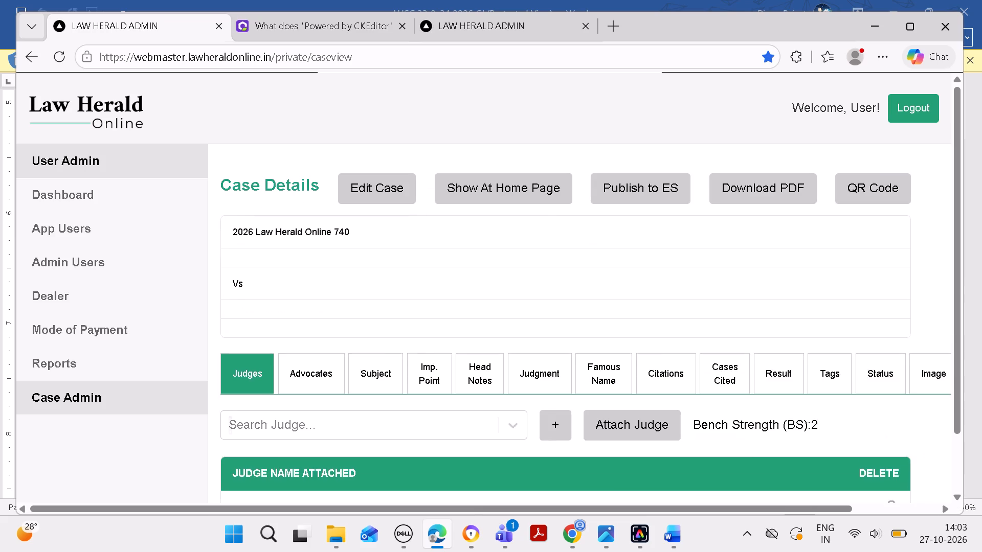
scroll(705, 335, down, 1)
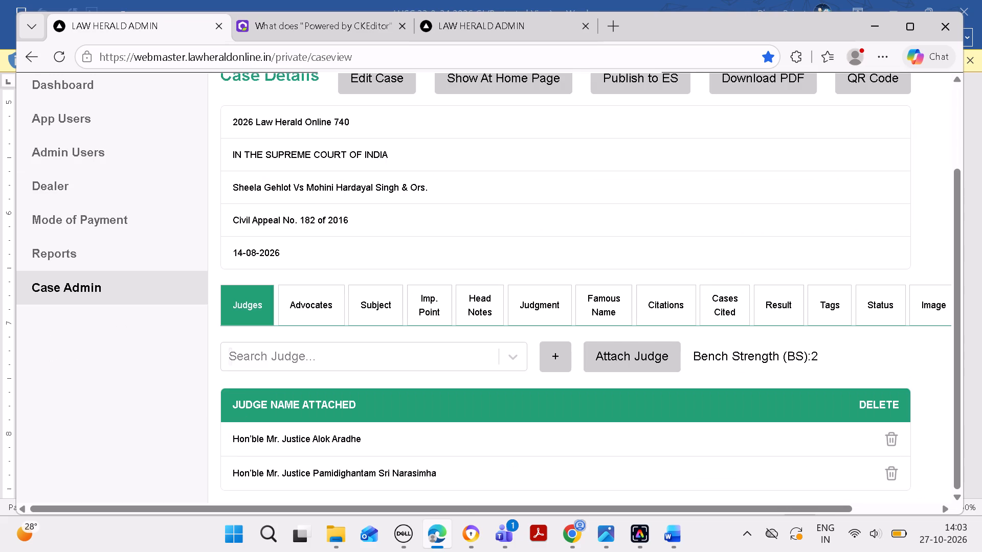
click(666, 298)
scroll(666, 297, down, 3)
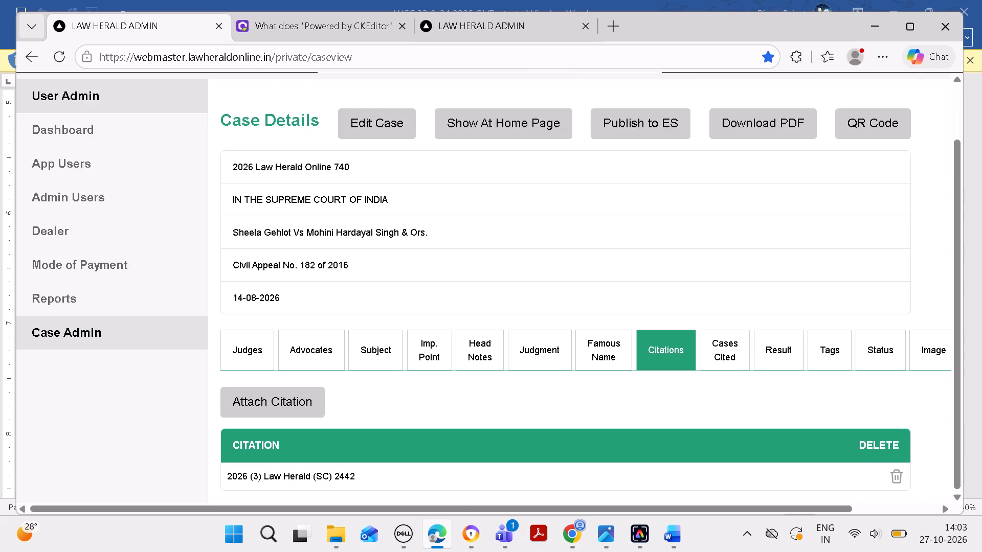
click(676, 484)
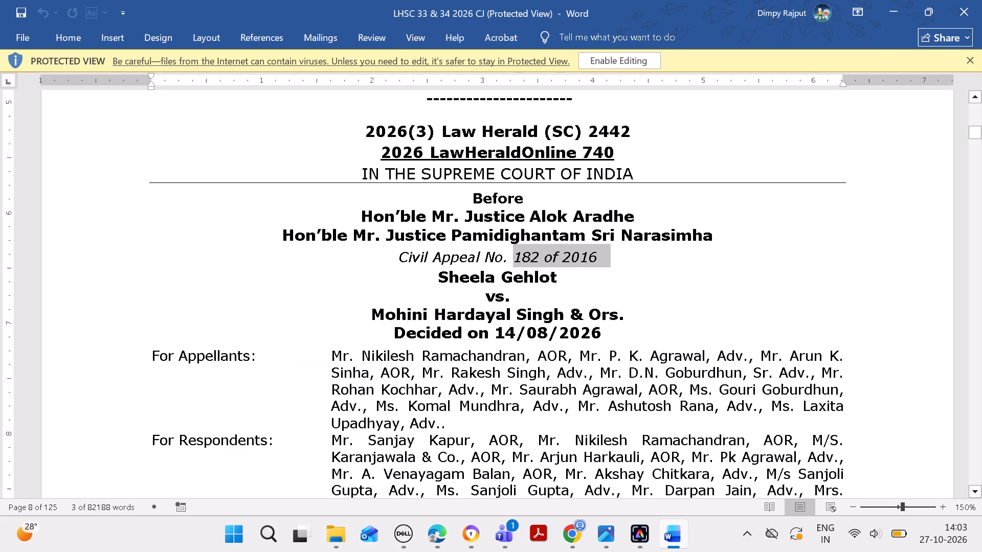
click(437, 538)
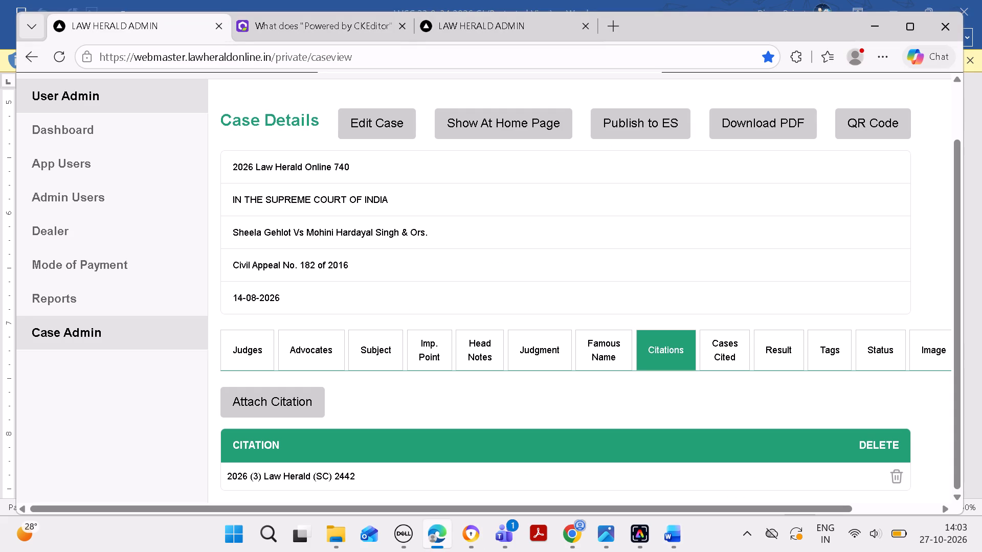